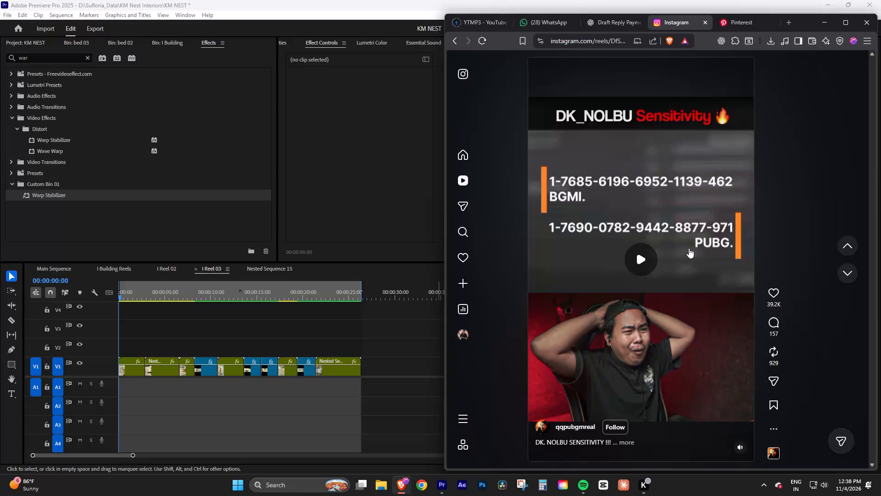
# Search Instagram for #interior and open the #interiordesigners hashtag results.
pyautogui.click(742, 26)
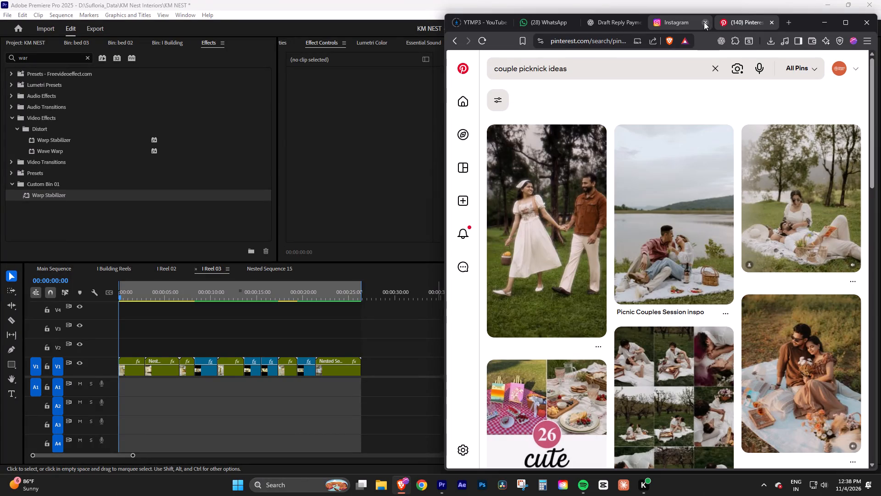
pyautogui.click(686, 20)
pyautogui.click(468, 230)
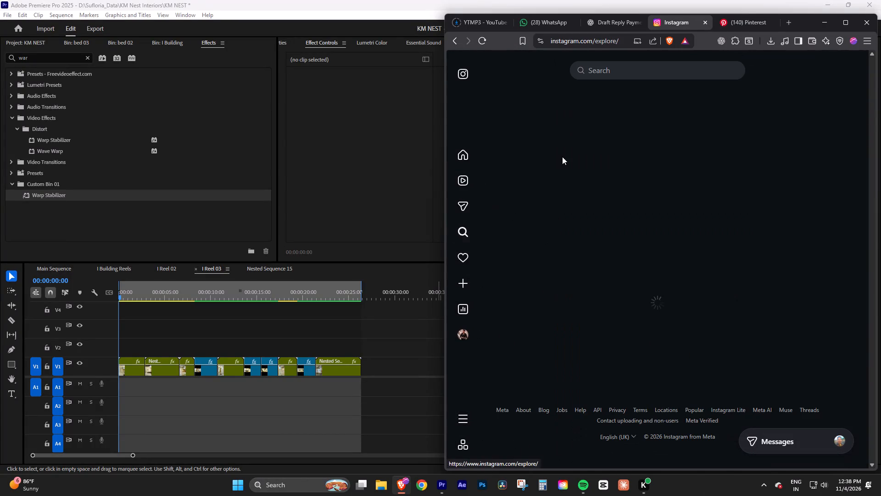
pyautogui.click(605, 73)
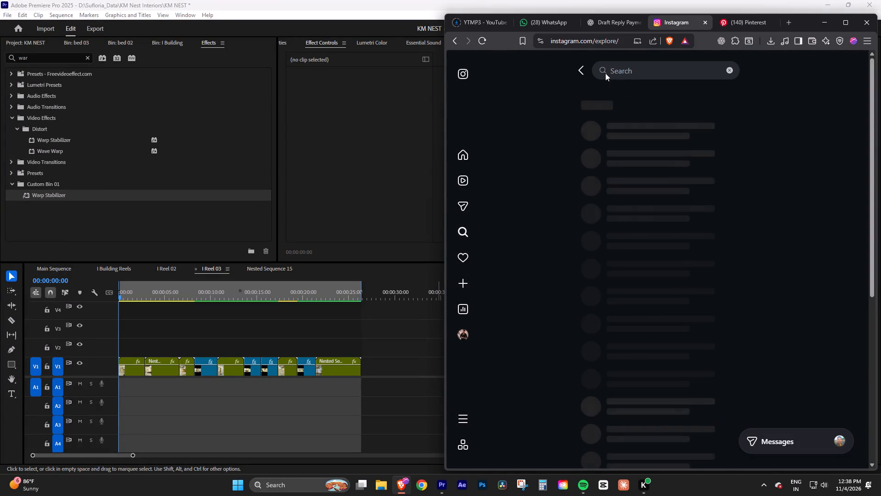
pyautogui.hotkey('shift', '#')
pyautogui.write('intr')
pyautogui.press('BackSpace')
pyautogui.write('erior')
pyautogui.click(621, 100)
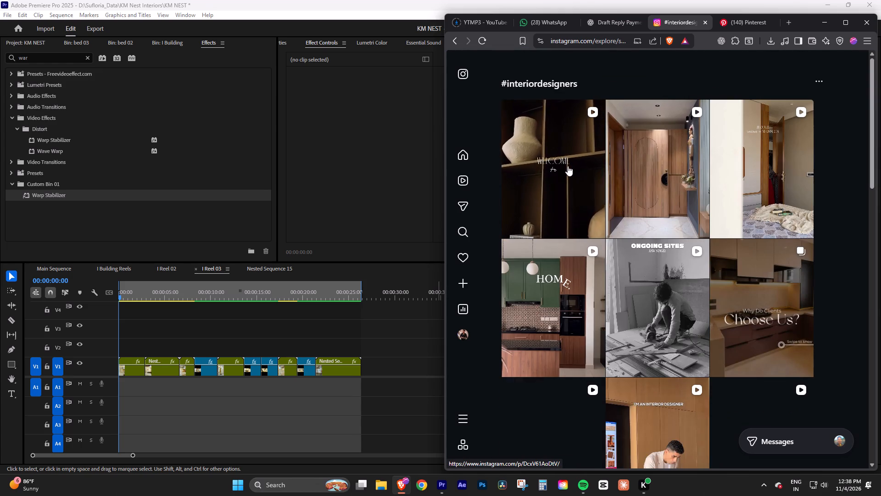
# Open the "Welcome to your home" reel from the #interiordesigners results to view it.
pyautogui.click(566, 166)
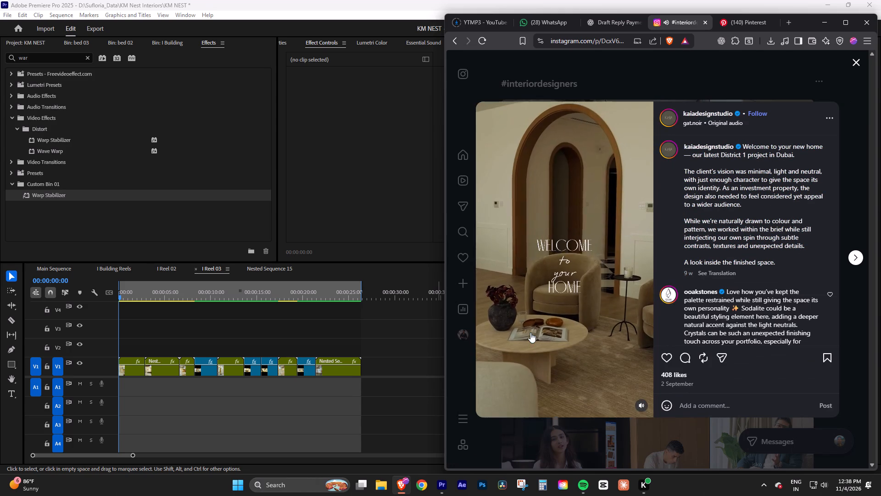
# Watch the kaiadesignstudio "Welcome to your new home" reel and look through its caption and comments.
pyautogui.scroll(-5, 745, 267)
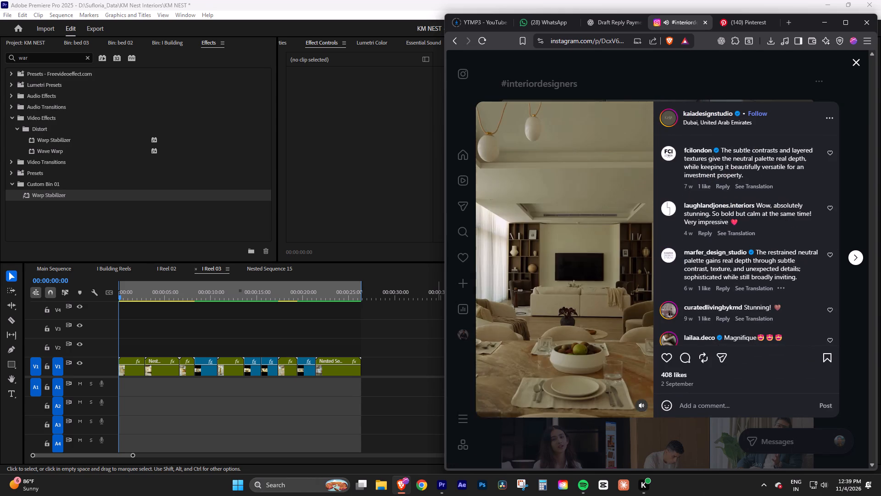
pyautogui.scroll(-4, 759, 257)
pyautogui.scroll(4, 745, 261)
pyautogui.scroll(-4, 745, 261)
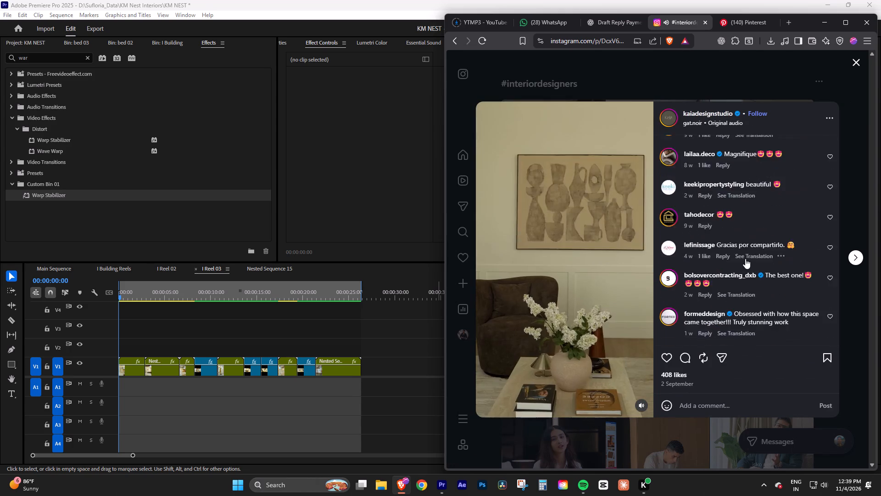
pyautogui.scroll(12, 745, 259)
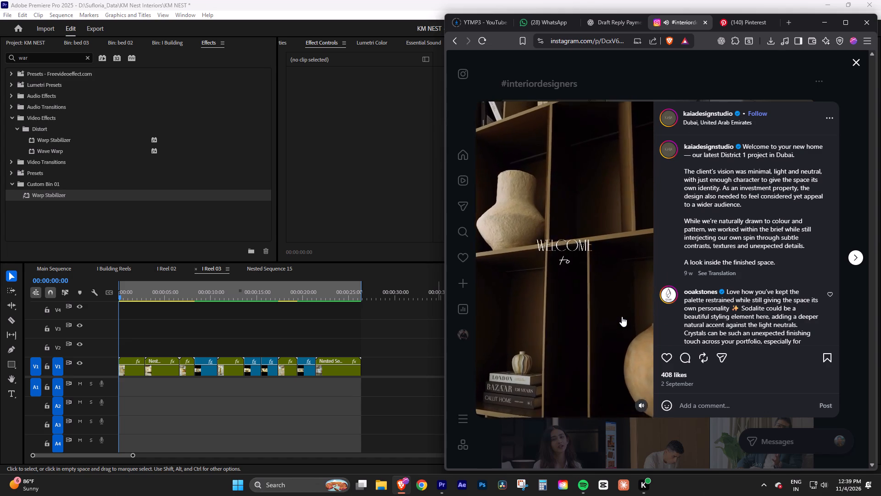
pyautogui.scroll(-7, 730, 292)
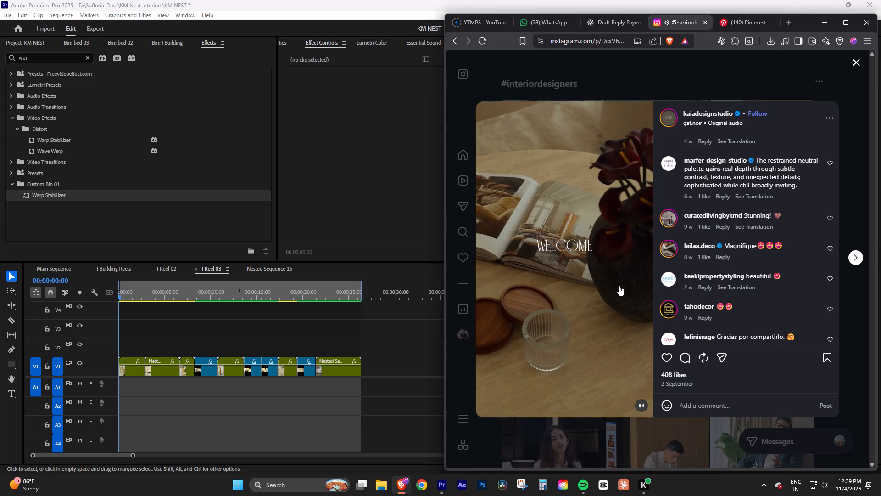
# Watch the sukhigrihokone "Modern Interior Design" reel that follows the kaiadesignstudio one, pausing and replaying parts of it.
pyautogui.click(854, 257)
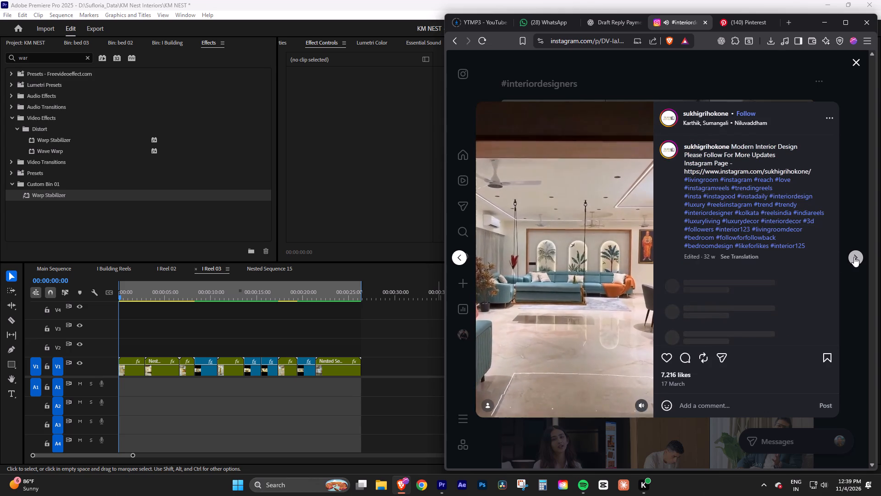
pyautogui.click(464, 257)
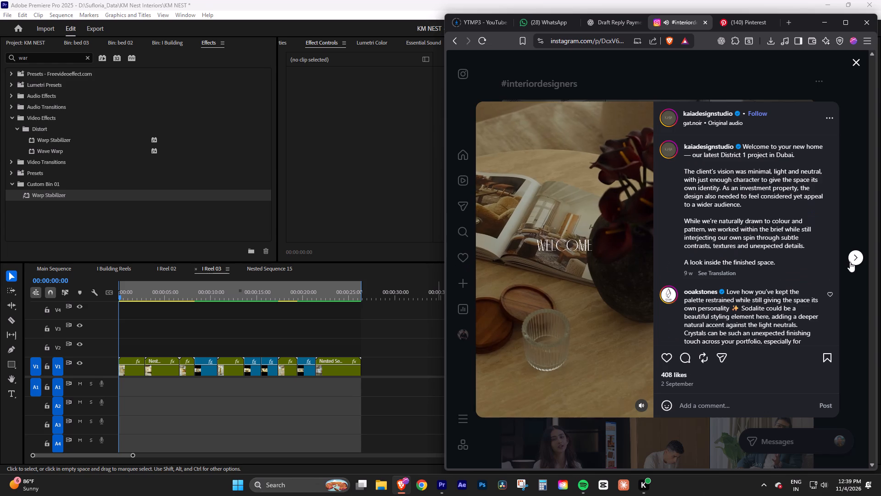
pyautogui.click(852, 260)
pyautogui.click(542, 260)
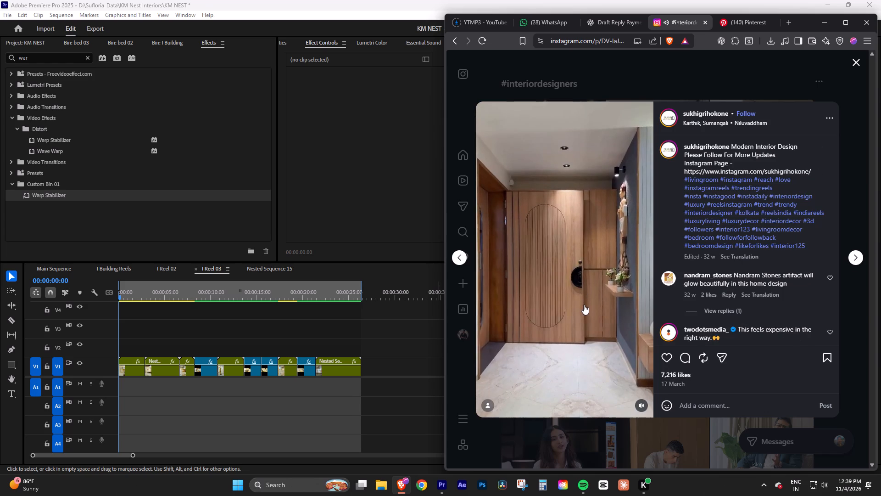
pyautogui.click(589, 304)
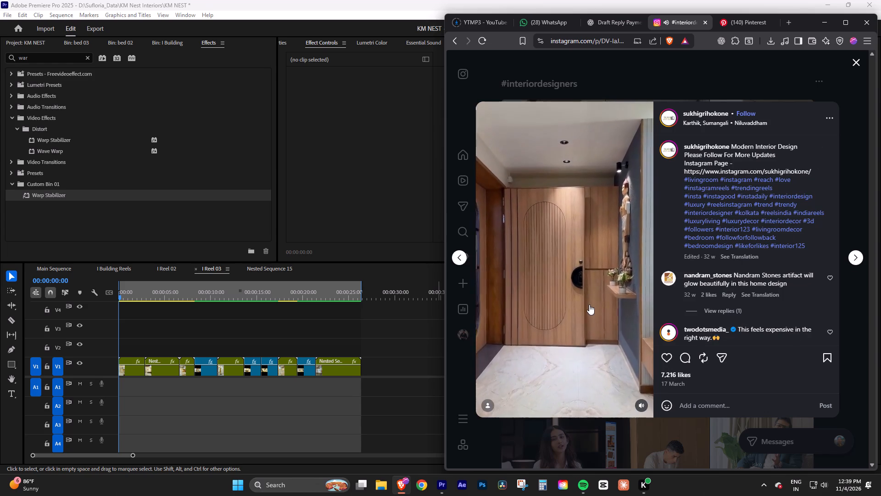
pyautogui.click(589, 304)
pyautogui.click(589, 304)
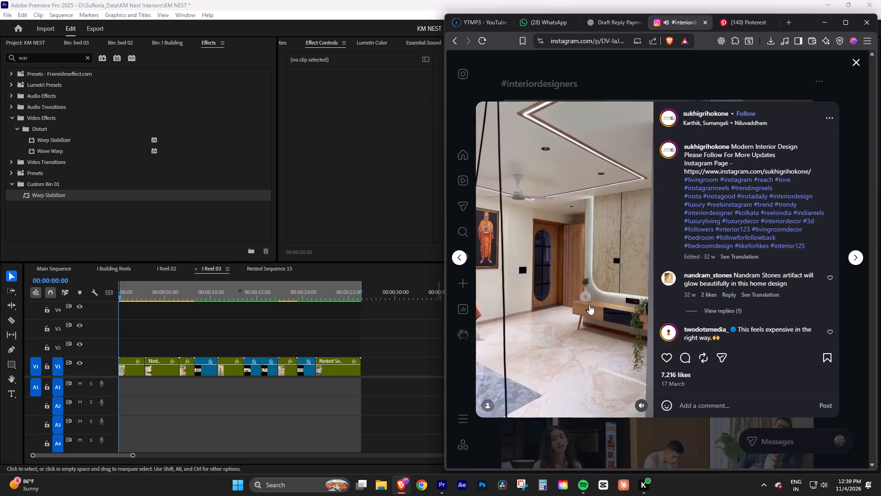
pyautogui.doubleClick(589, 304)
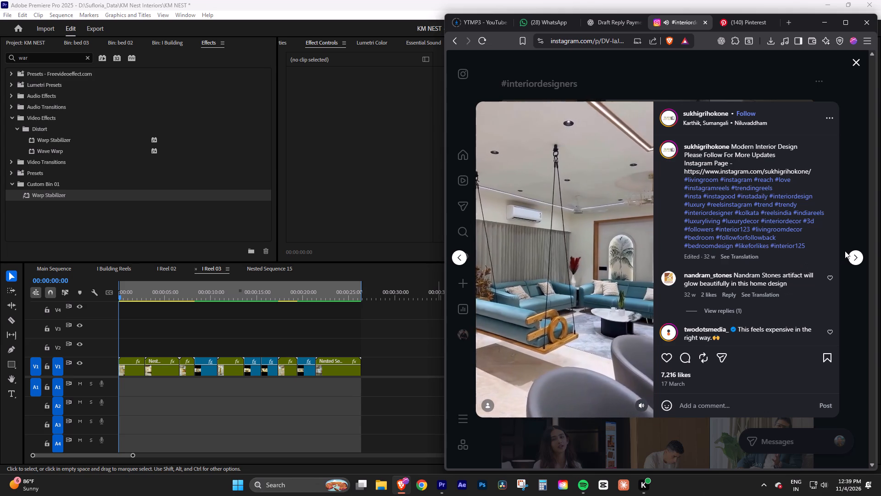
# Browse onward through the #interiordesigners reels up to interior_author's bedroom reel, examining their title text and editing style.
pyautogui.click(858, 255)
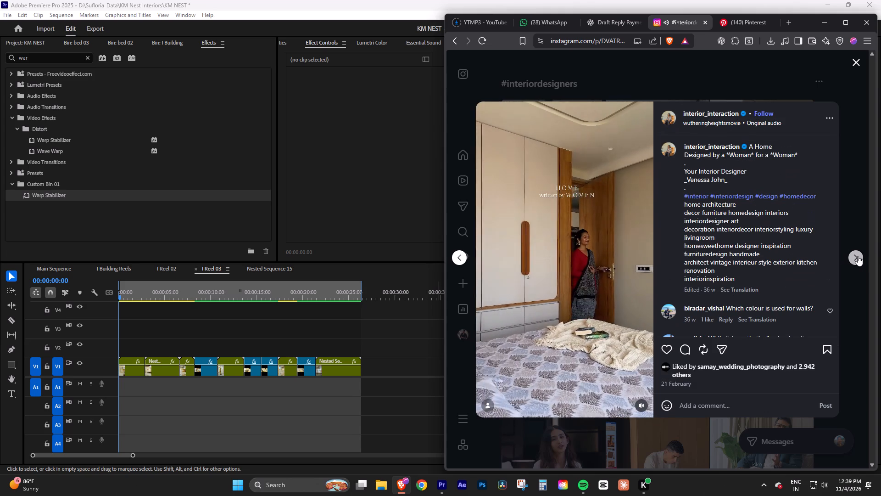
pyautogui.click(858, 257)
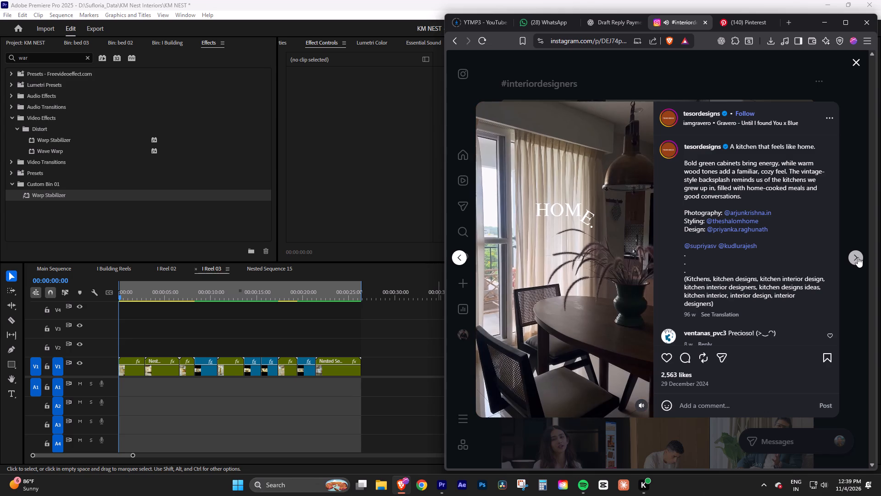
pyautogui.click(858, 257)
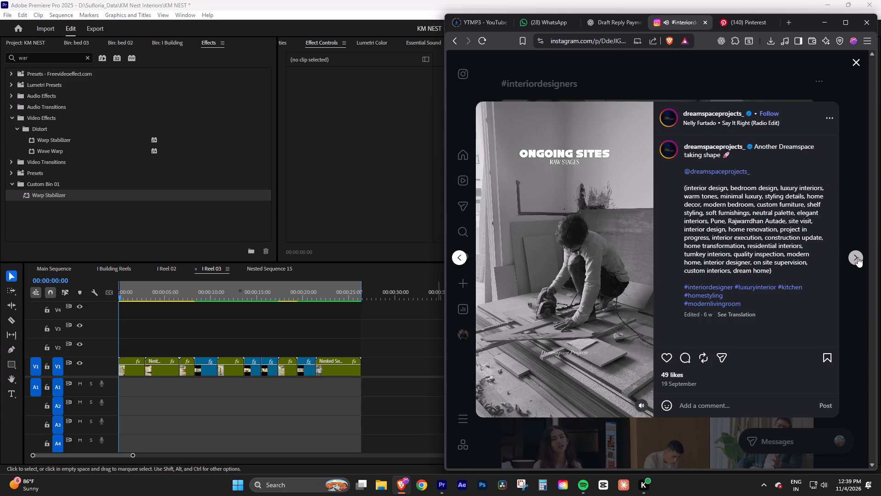
pyautogui.click(858, 257)
pyautogui.click(858, 257)
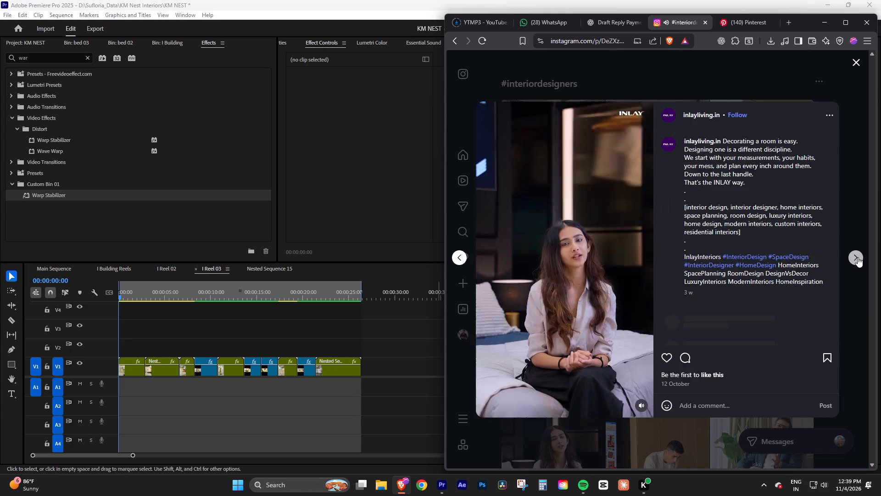
pyautogui.click(858, 257)
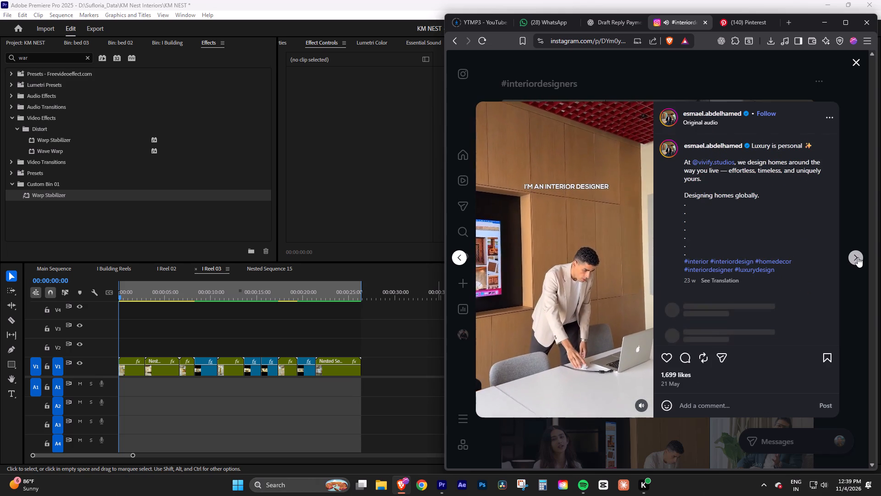
pyautogui.click(858, 257)
pyautogui.click(858, 257)
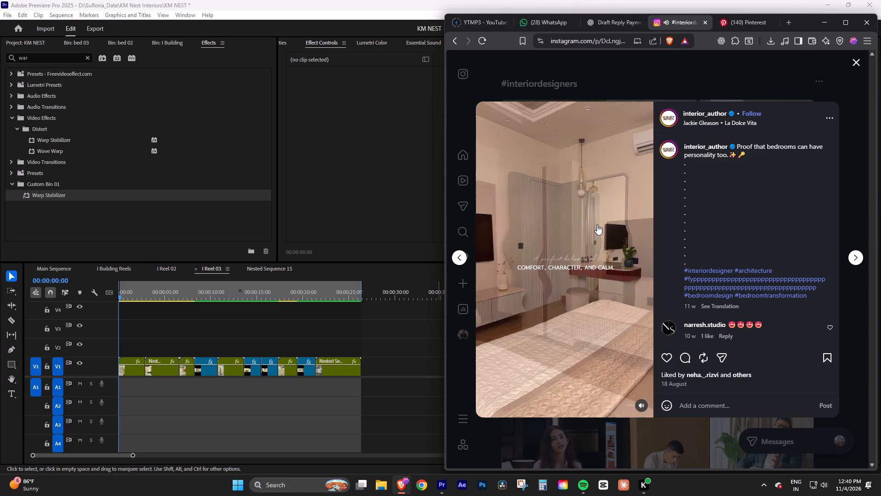
# Go back to kaiadesignstudio's "Welcome to your new home" reel and open the reels collection on that studio's profile.
pyautogui.doubleClick(457, 256)
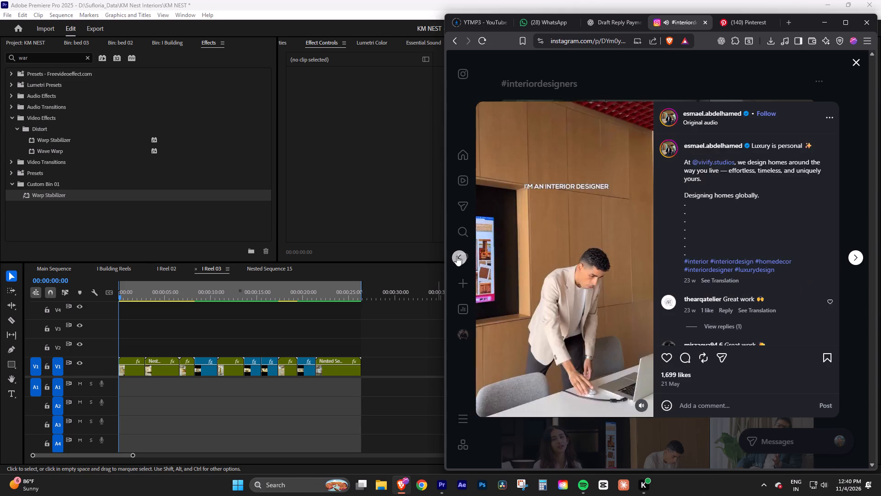
pyautogui.click(457, 256)
pyautogui.click(457, 256)
pyautogui.click(457, 256)
pyautogui.doubleClick(457, 256)
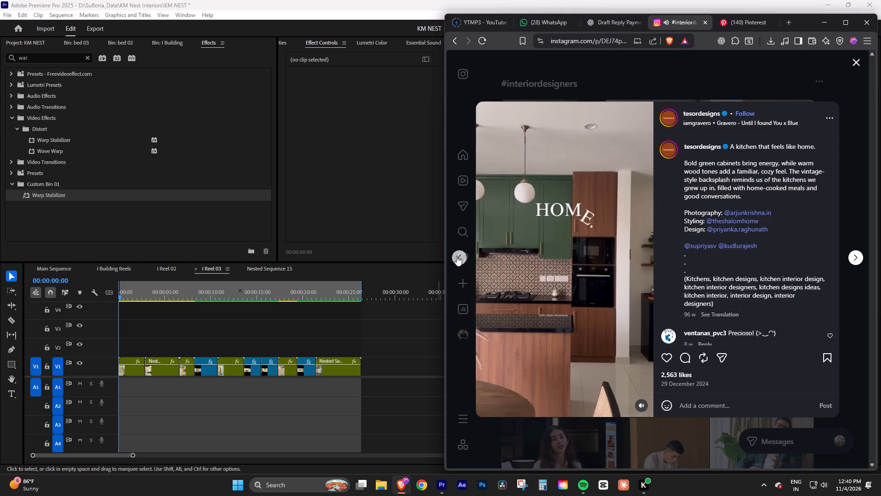
pyautogui.click(457, 256)
pyautogui.click(457, 256)
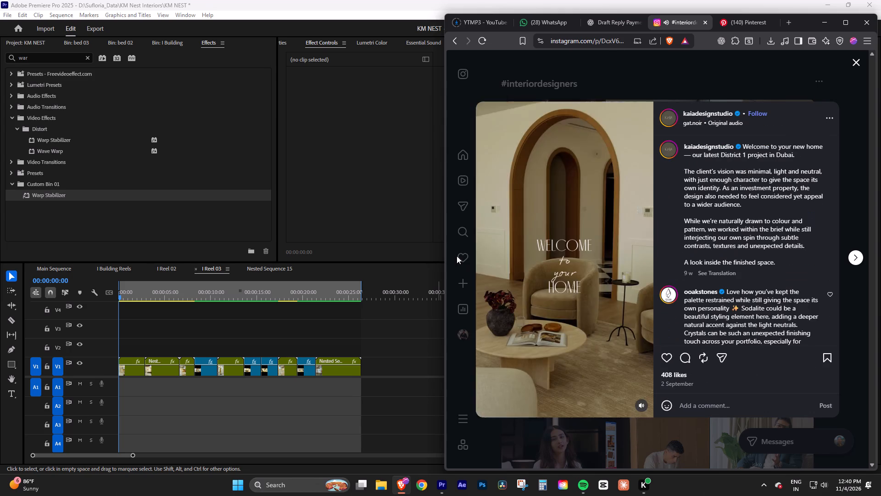
pyautogui.click(702, 115)
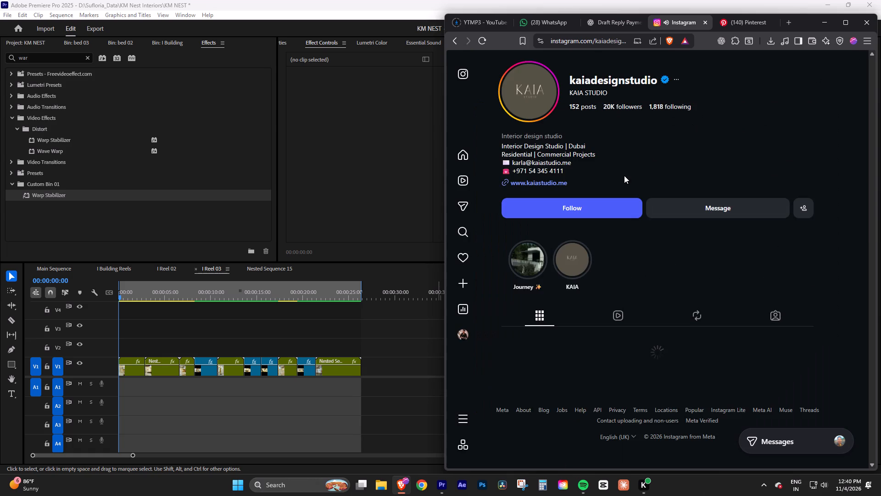
pyautogui.click(608, 311)
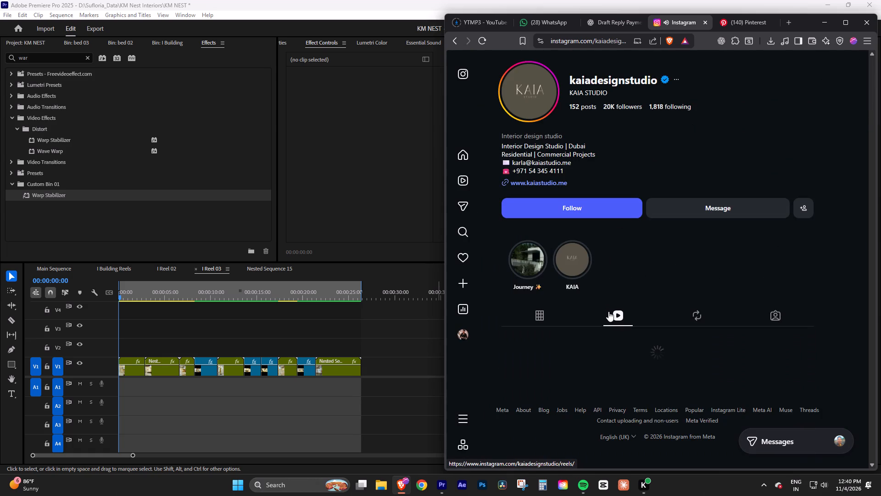
# Look through kaiadesignstudio's newest reels one after another, starting with the "AFTER" reel, and close the viewer.
pyautogui.scroll(-2, 612, 305)
pyautogui.click(559, 290)
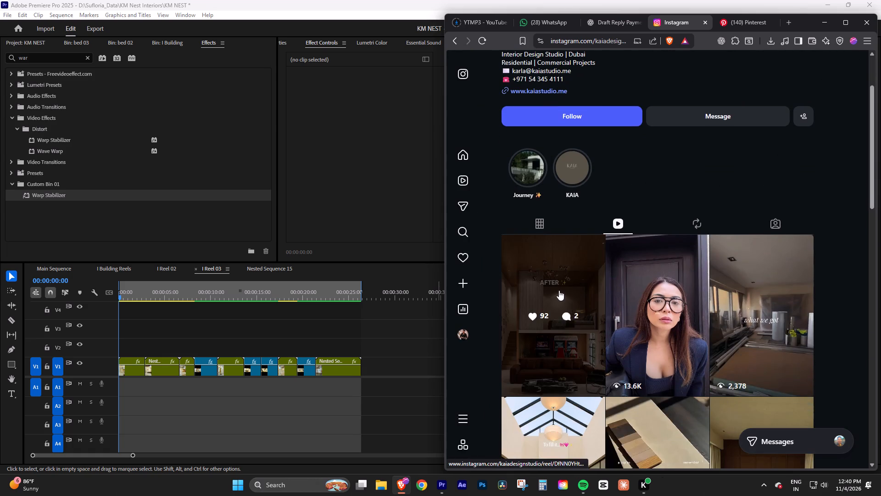
pyautogui.click(855, 259)
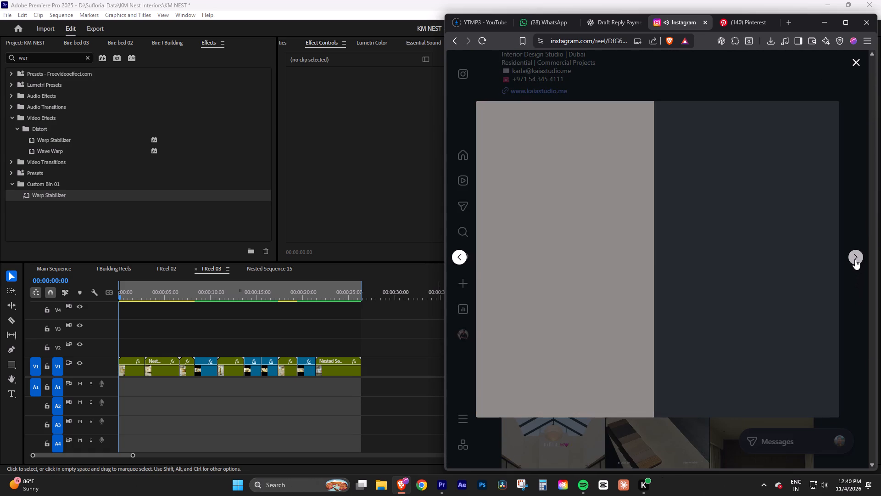
pyautogui.click(855, 259)
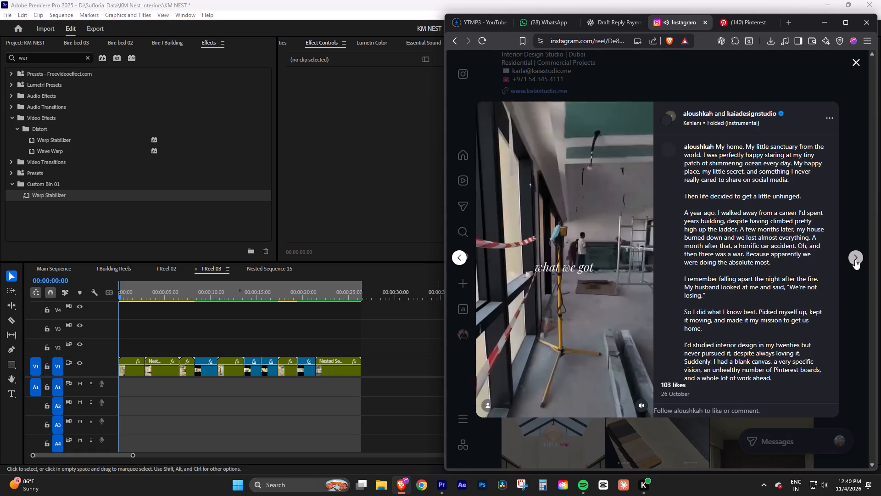
pyautogui.click(855, 259)
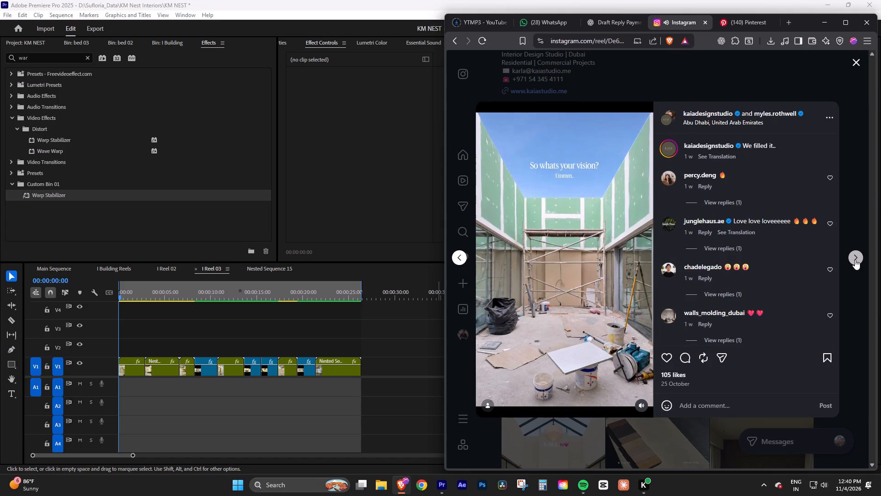
pyautogui.click(855, 259)
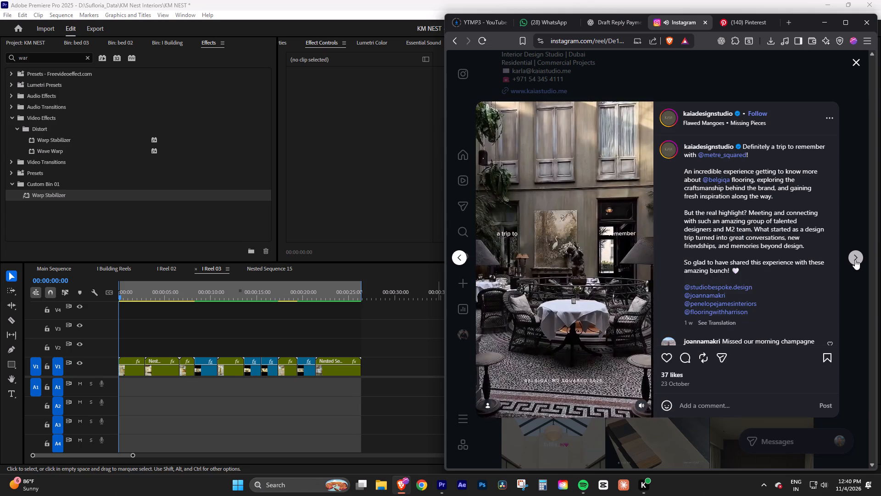
pyautogui.click(855, 259)
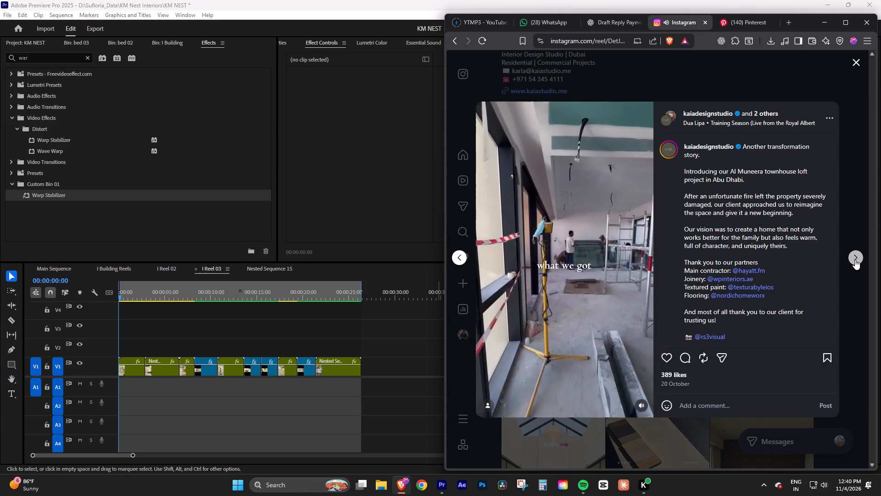
pyautogui.click(855, 259)
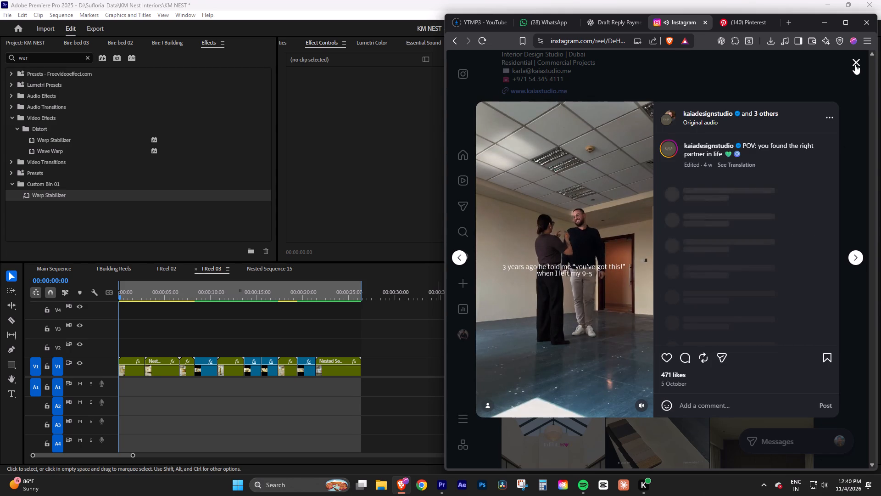
pyautogui.click(855, 64)
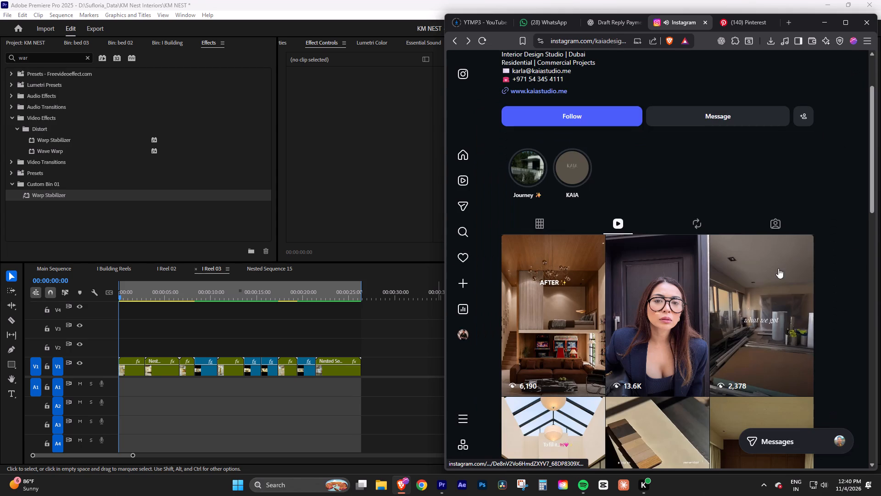
# Find older interior reels further down kaiadesignstudio's collection and watch them through the kitchen designs reel.
pyautogui.scroll(-3, 770, 278)
pyautogui.scroll(-14, 708, 266)
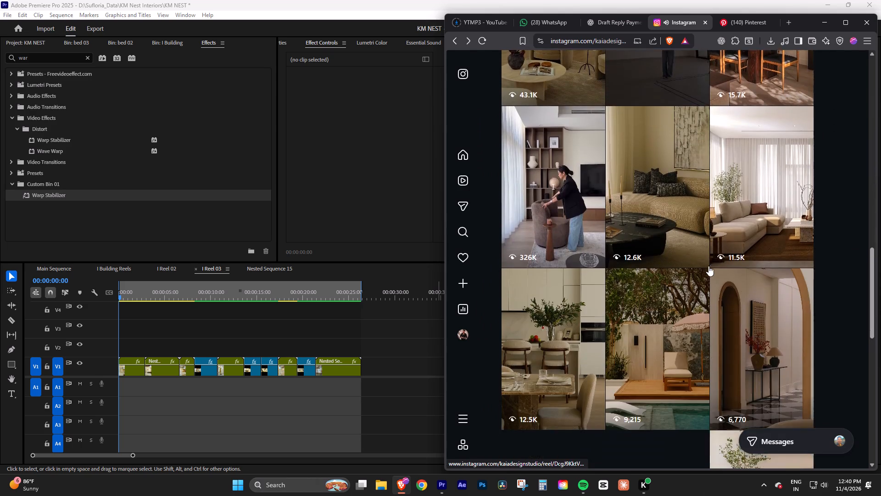
pyautogui.scroll(-5, 708, 266)
pyautogui.scroll(4, 708, 262)
pyautogui.click(756, 188)
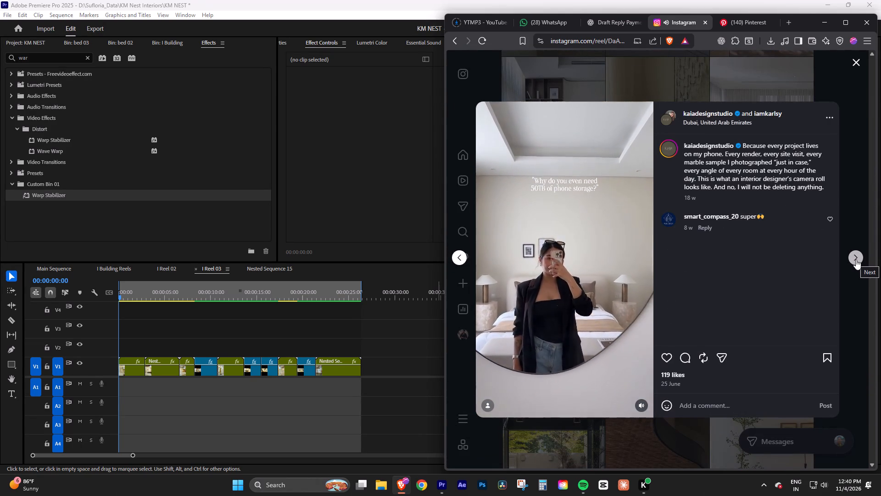
pyautogui.click(856, 259)
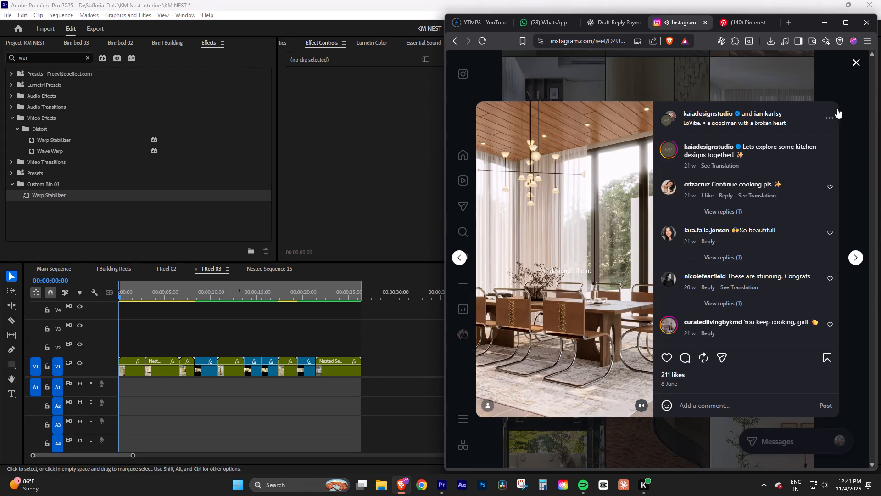
pyautogui.click(857, 63)
# Switch to Premiere Pro and play the I Reel 03 sequence from its start, adjusting the timeline zoom to fit the clips.
pyautogui.click(827, 25)
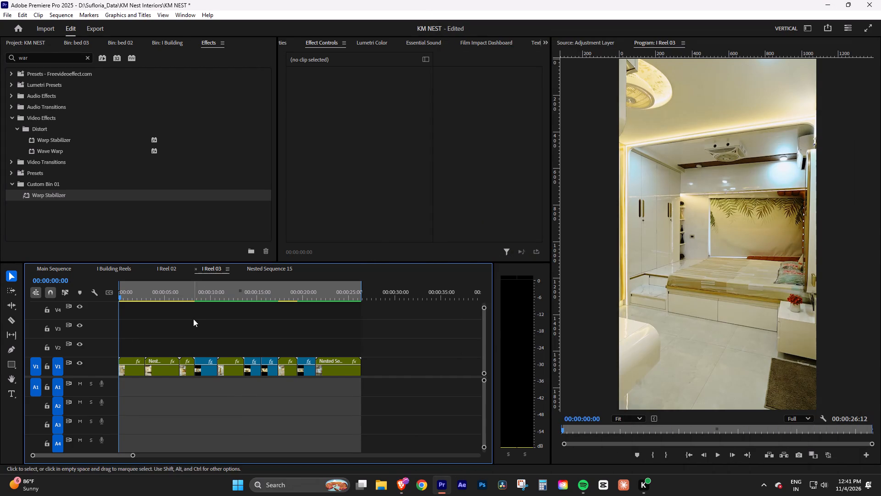
pyautogui.moveTo(139, 293); pyautogui.dragTo(112, 295)
pyautogui.click(134, 454)
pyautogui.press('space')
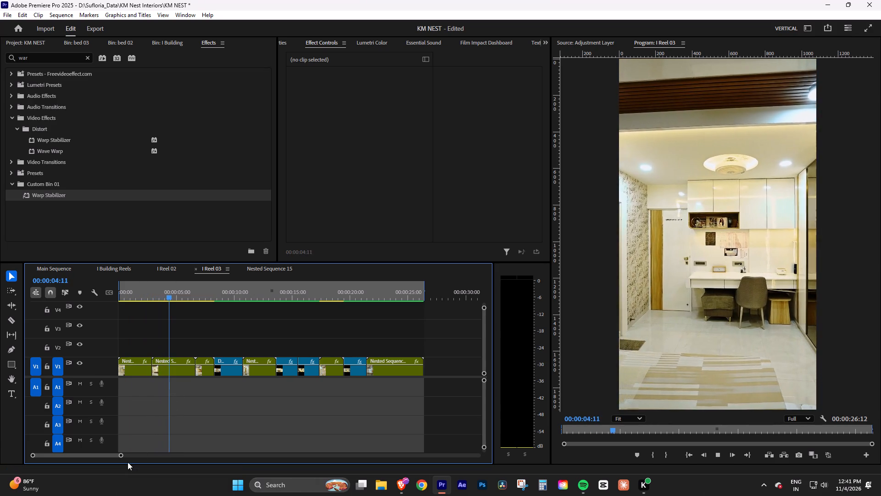
pyautogui.moveTo(121, 455); pyautogui.dragTo(131, 453)
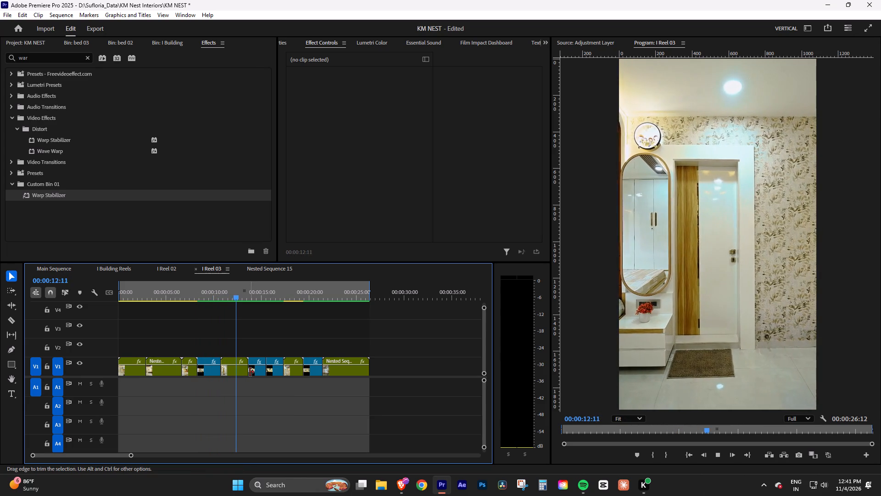
# Shorten the fifth clip of I Reel 03 to end at 00:00:12:27 and close the gap with the clips after it.
pyautogui.press('space')
pyautogui.moveTo(397, 342); pyautogui.dragTo(258, 372)
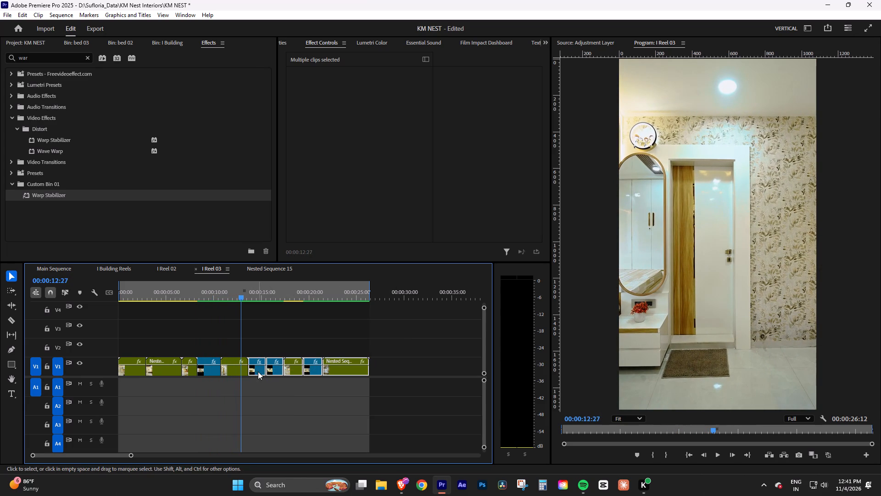
pyautogui.click(256, 372)
pyautogui.click(259, 389)
# Set the Out point of I Reel 03 at the end of its last clip, at 00:00:25:18.
pyautogui.moveTo(372, 294); pyautogui.dragTo(369, 294)
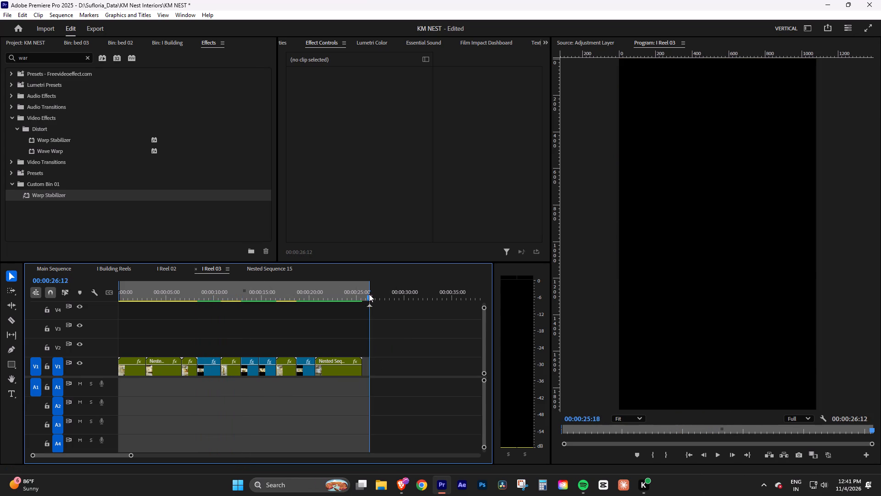
pyautogui.moveTo(369, 294); pyautogui.dragTo(365, 295)
pyautogui.press('o')
# Play I Reel 03 from 00:00:10:18 to its end, and scrub back to the start.
pyautogui.click(224, 297)
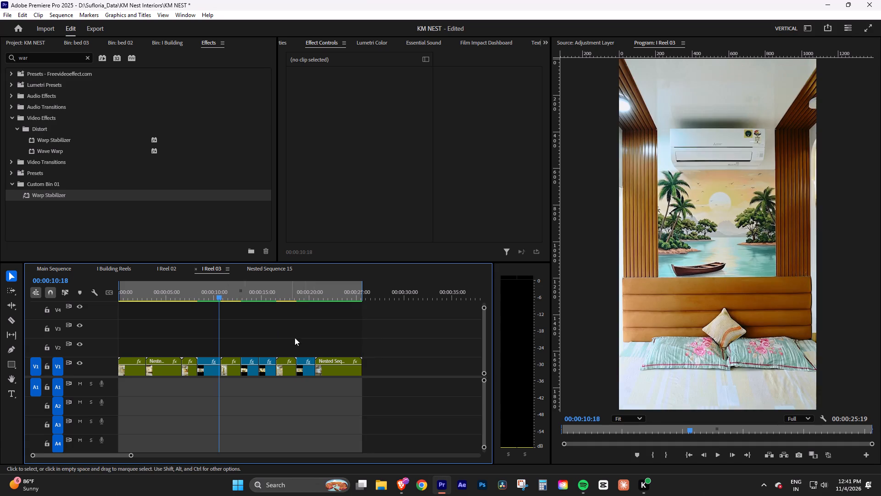
pyautogui.press('space')
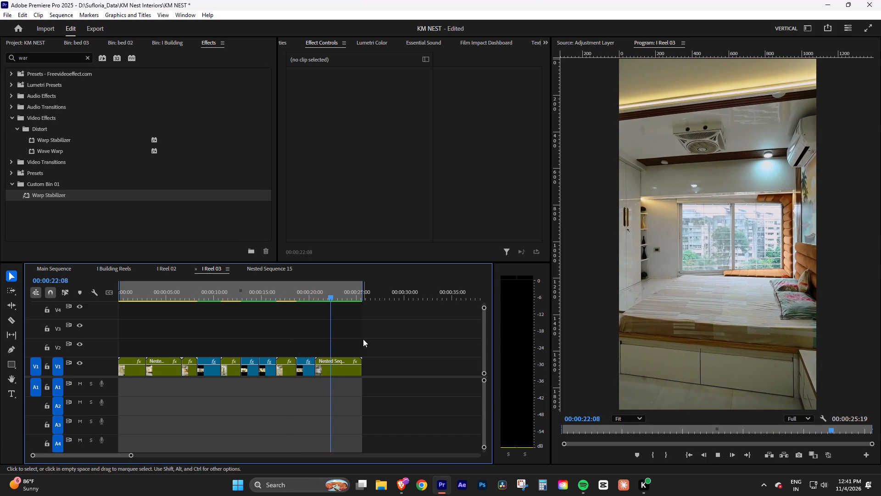
pyautogui.press('space')
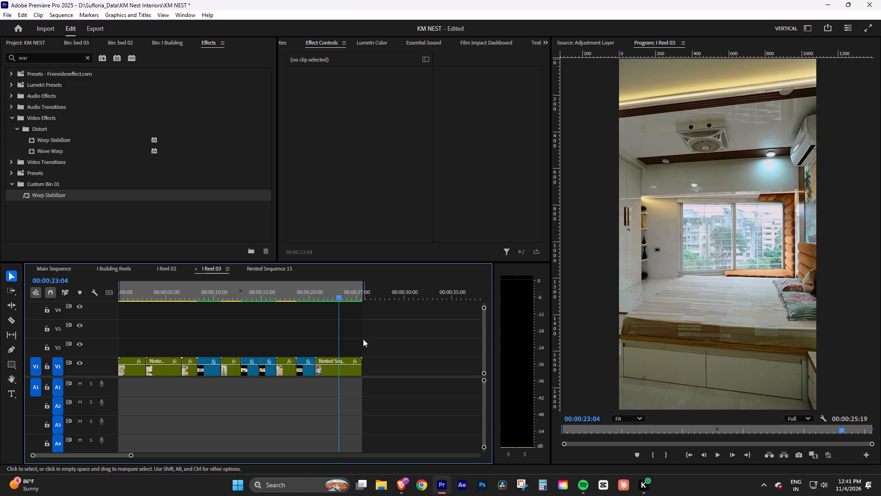
pyautogui.press('space')
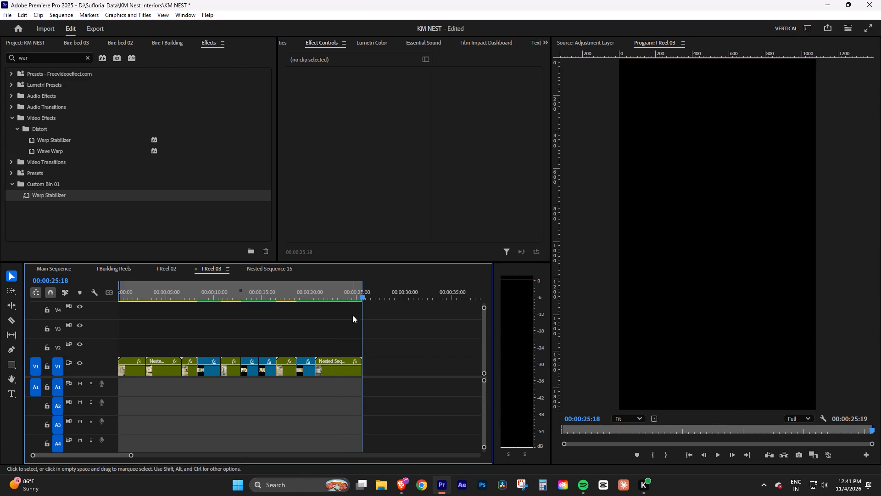
pyautogui.click(350, 293)
pyautogui.moveTo(351, 296); pyautogui.dragTo(0, 304)
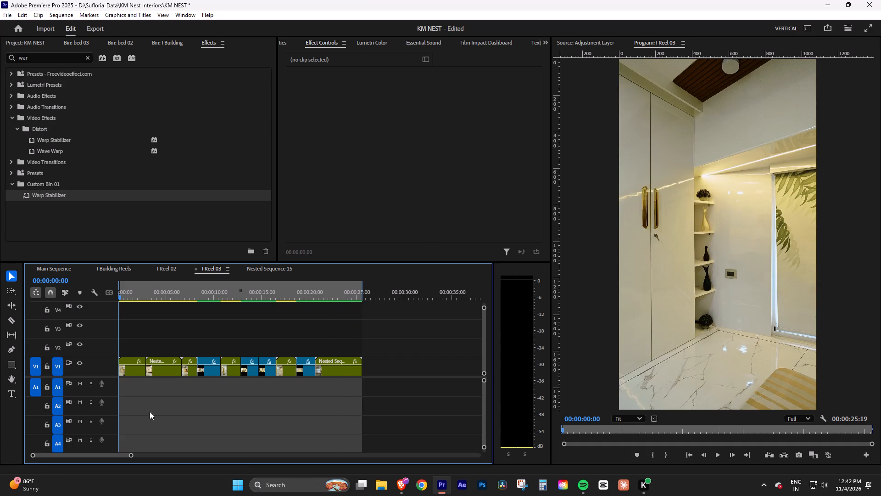
# Render I Reel 03 from In to Out and play back its opening.
pyautogui.moveTo(132, 455); pyautogui.dragTo(154, 449)
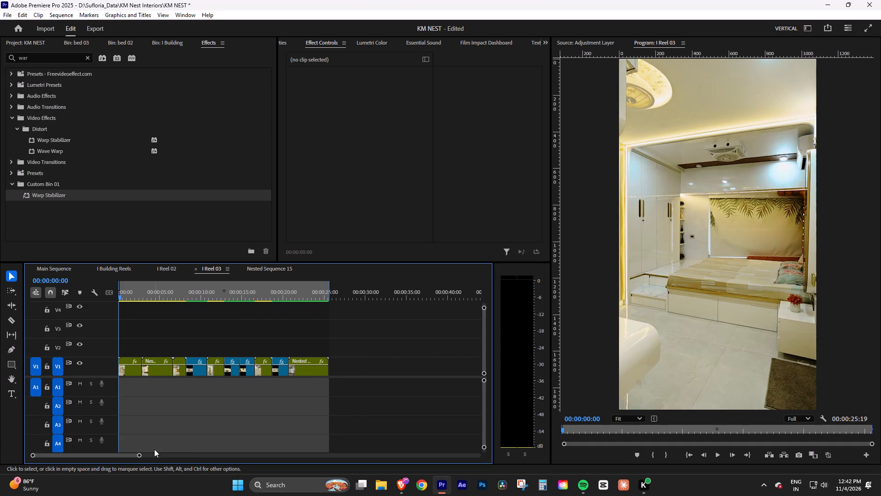
pyautogui.click(69, 17)
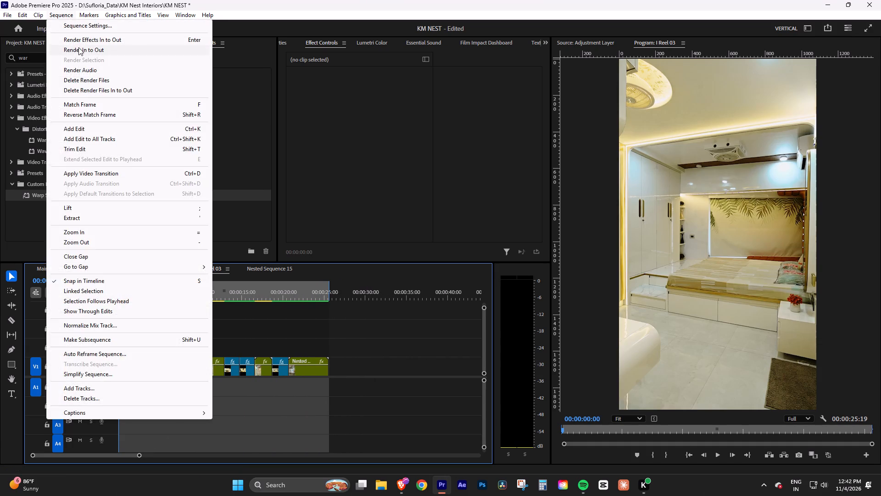
pyautogui.click(78, 47)
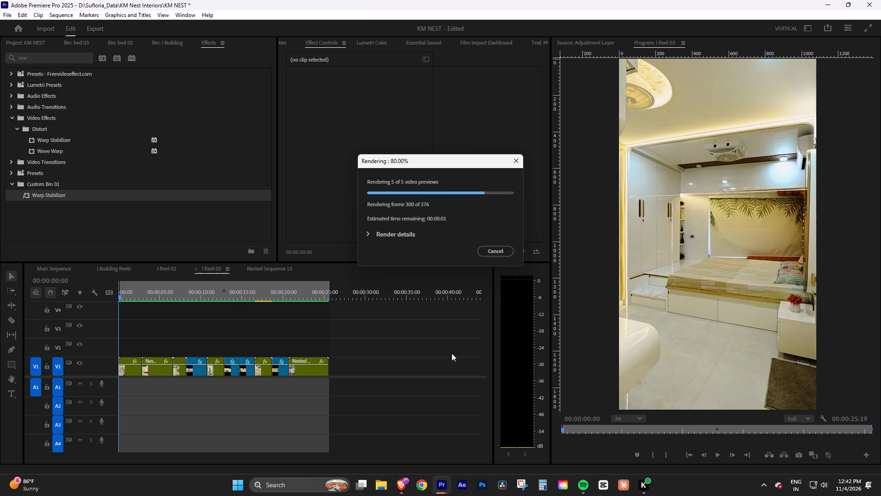
pyautogui.press('space')
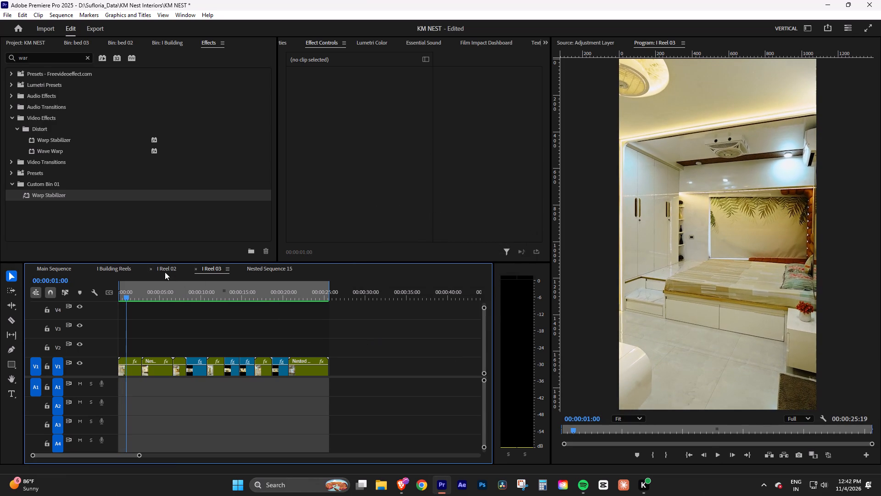
# Switch to the I Building Reels sequence, preview its opening and return the playhead to the start.
pyautogui.click(165, 268)
pyautogui.click(120, 267)
pyautogui.moveTo(137, 297); pyautogui.dragTo(73, 300)
pyautogui.press('space')
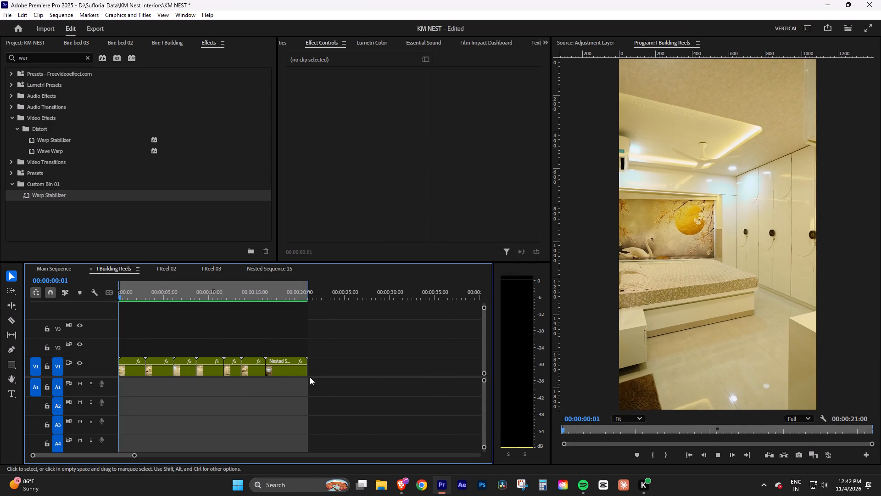
pyautogui.click(134, 455)
pyautogui.moveTo(158, 295); pyautogui.dragTo(94, 309)
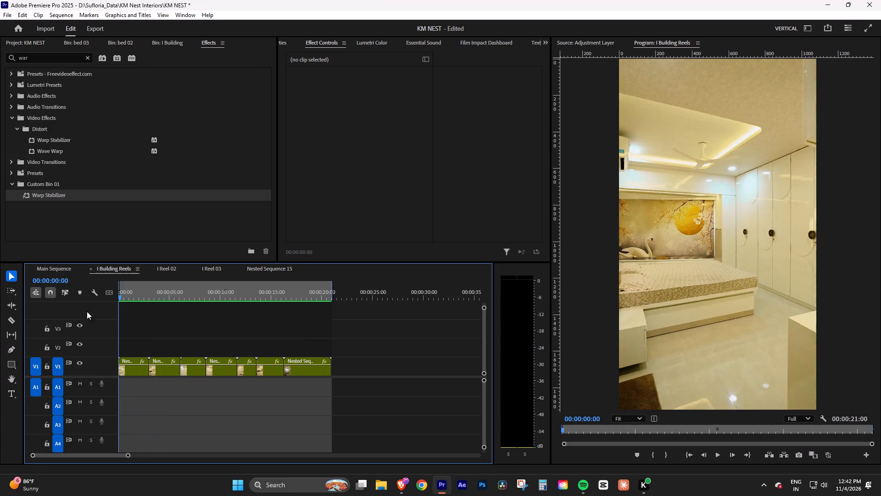
pyautogui.press('space')
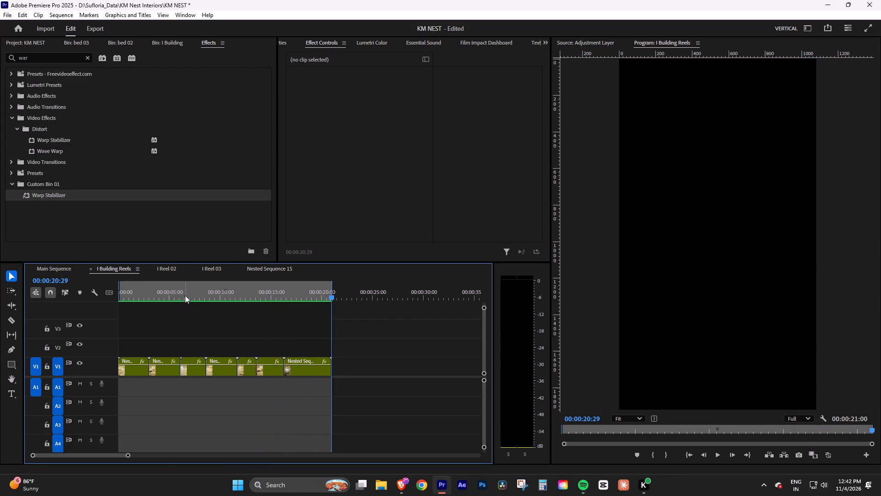
# Return the playhead of the I Building Reels sequence to the start, 00:00:00:00.
pyautogui.moveTo(183, 294); pyautogui.dragTo(93, 294)
# Switch to Instagram in Brave and check a kitchen design reel and further posts on the kaiadesignstudio profile.
pyautogui.click(402, 484)
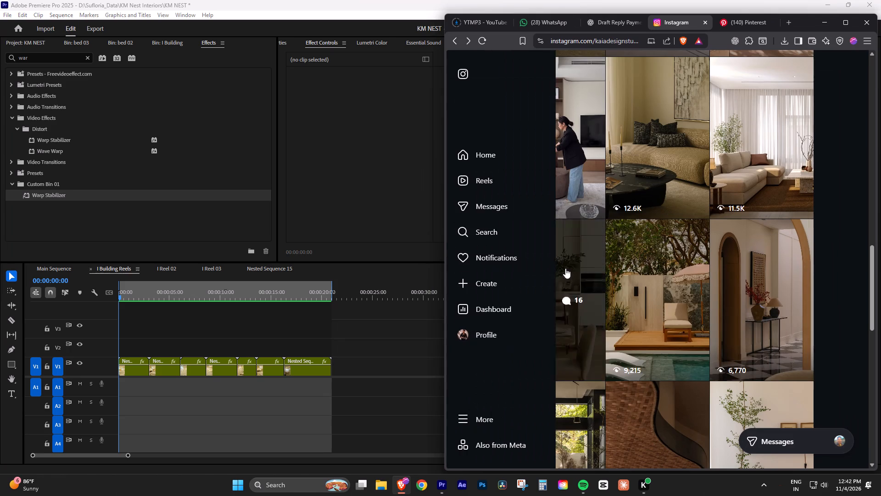
pyautogui.click(563, 288)
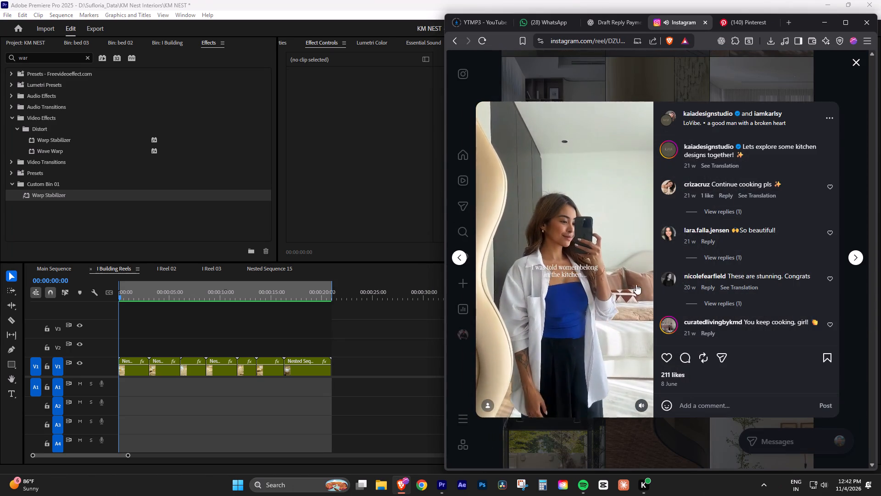
pyautogui.click(856, 65)
pyautogui.click(636, 179)
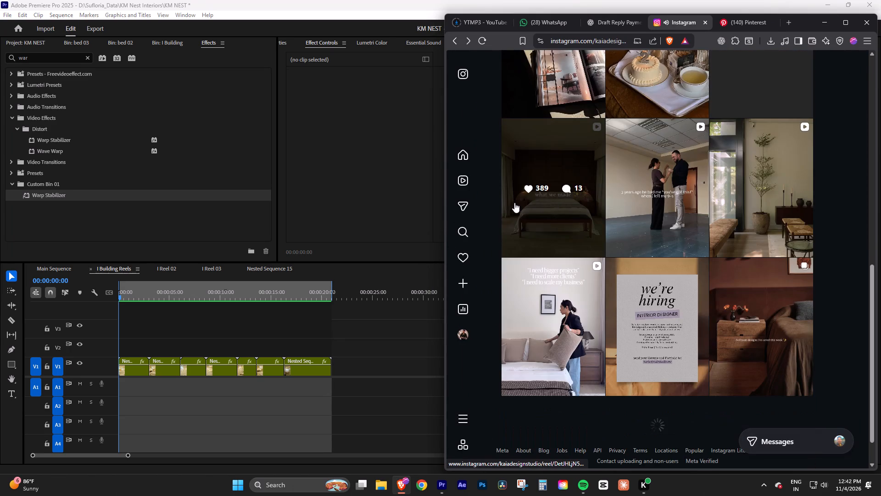
pyautogui.scroll(6, 549, 230)
# Search Instagram for the hashtag #interiorshoot and open its posts page.
pyautogui.click(465, 232)
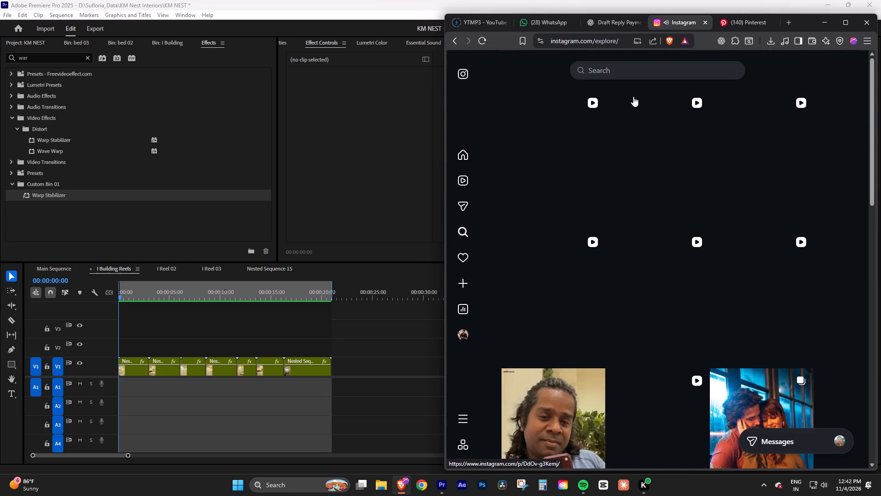
pyautogui.click(641, 68)
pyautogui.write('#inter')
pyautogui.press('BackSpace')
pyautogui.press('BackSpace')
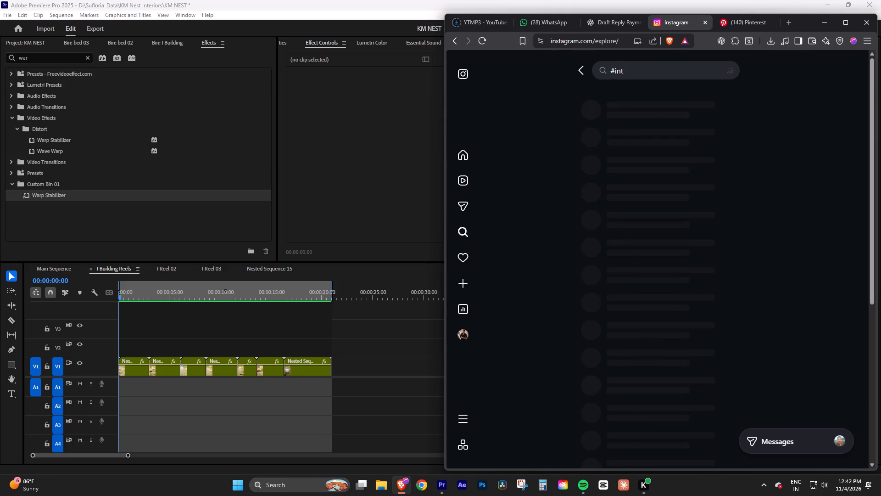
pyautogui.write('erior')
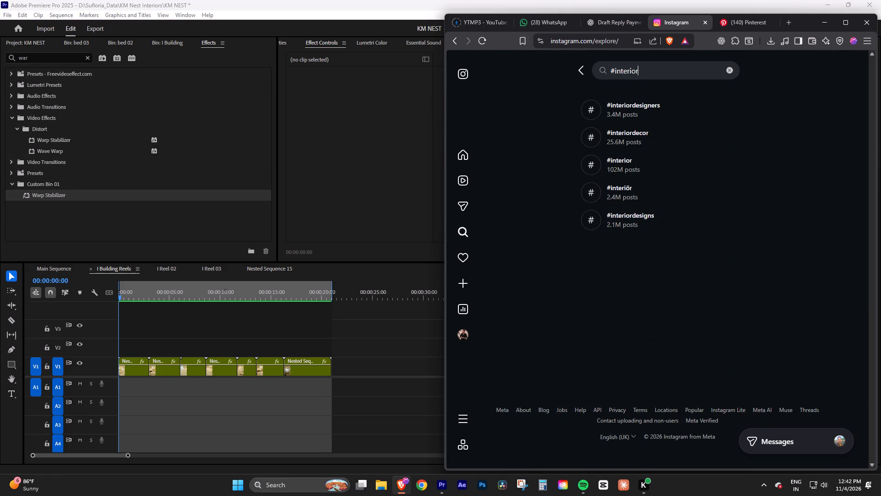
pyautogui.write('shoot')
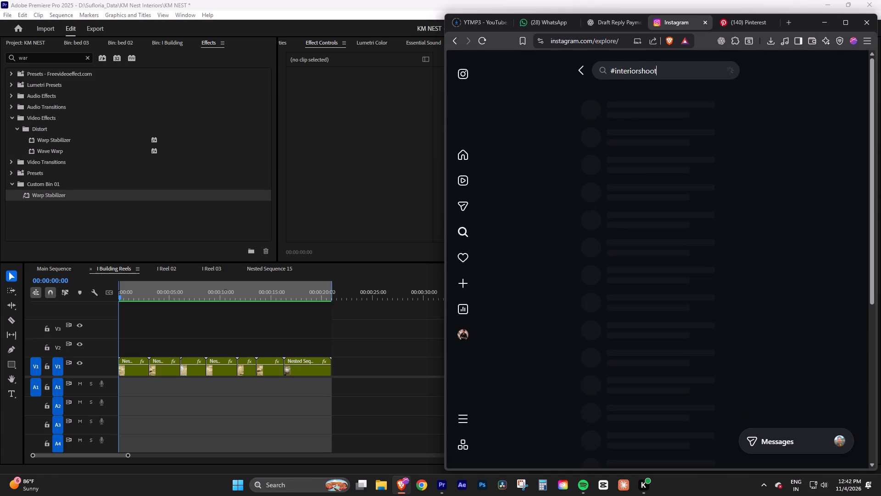
pyautogui.click(638, 101)
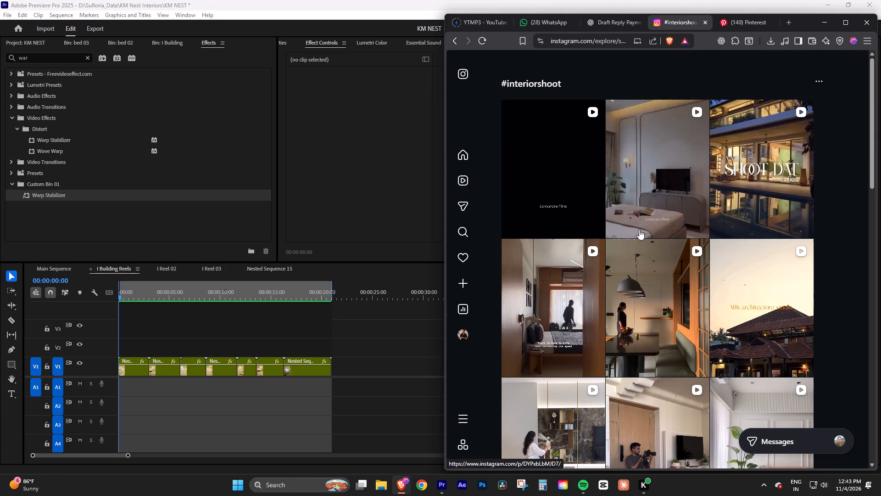
# Browse the #interiorshoot reels one by one for reference, starting with the lamanorefilms bedroom reel and comparing it with the Goa villa reel.
pyautogui.click(642, 198)
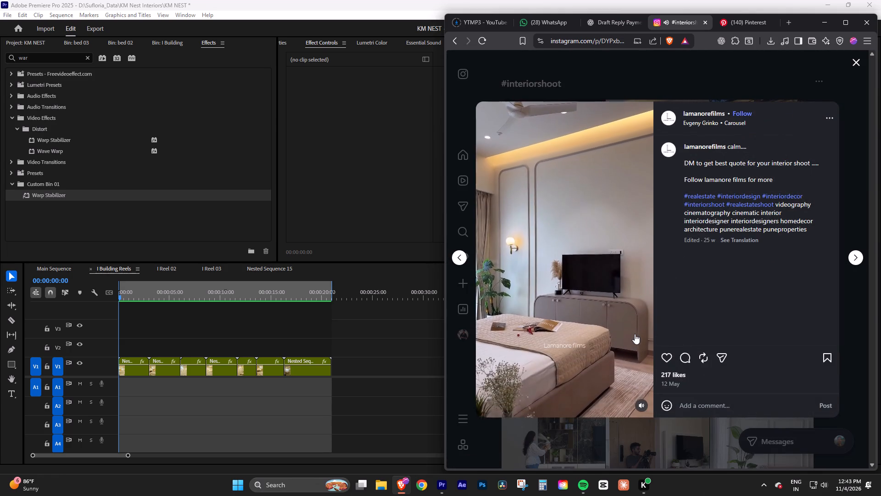
pyautogui.click(857, 258)
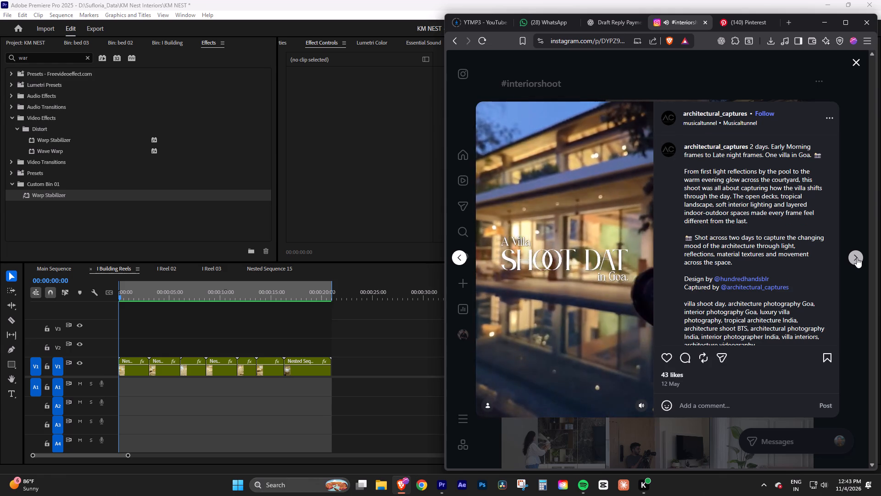
pyautogui.click(464, 260)
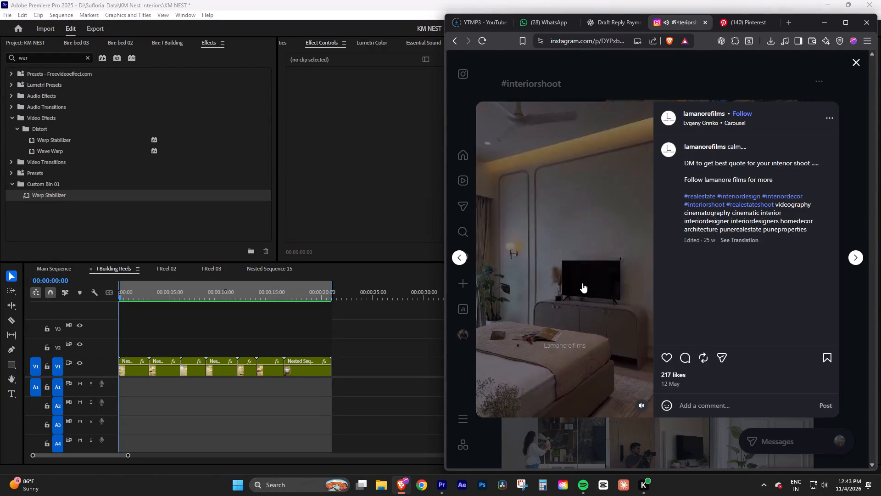
pyautogui.click(850, 261)
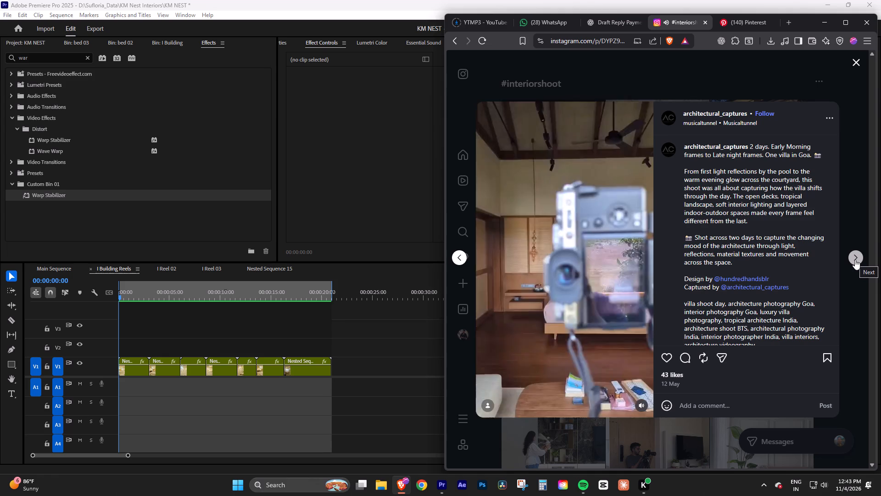
pyautogui.click(855, 259)
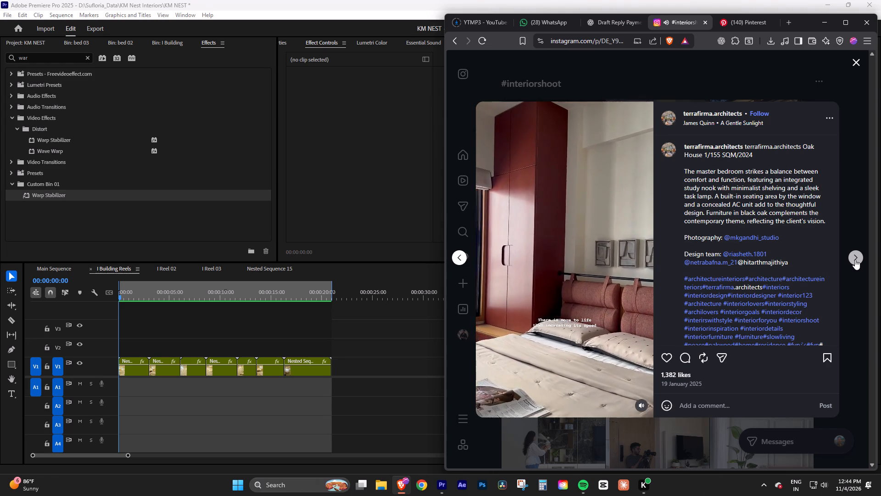
pyautogui.click(855, 259)
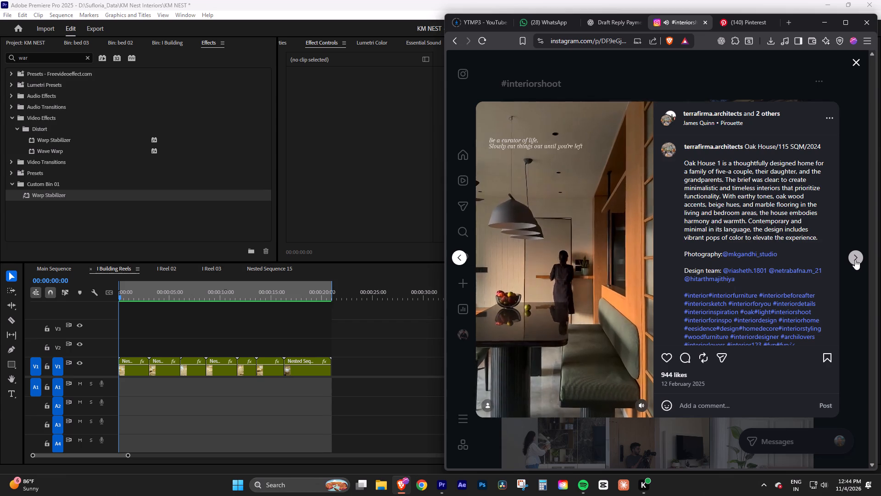
pyautogui.click(855, 259)
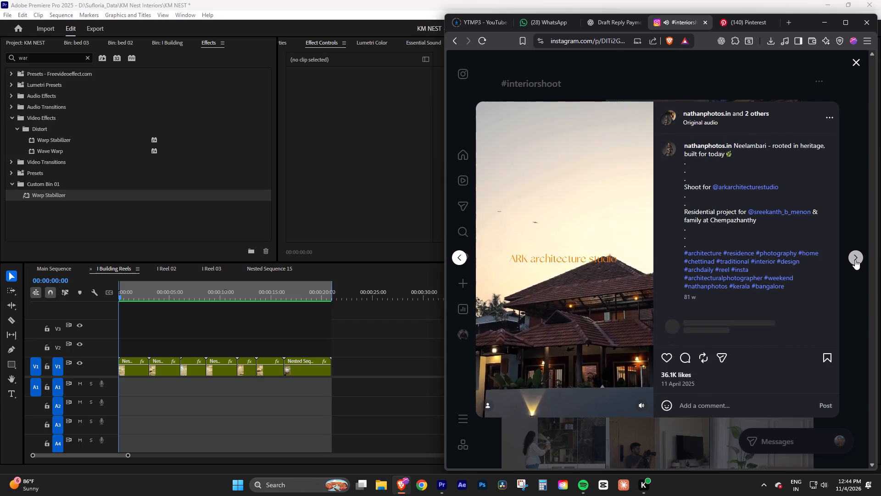
# Advance to the Shoot Day interior styling reel and play and pause it to examine its shots.
pyautogui.click(855, 259)
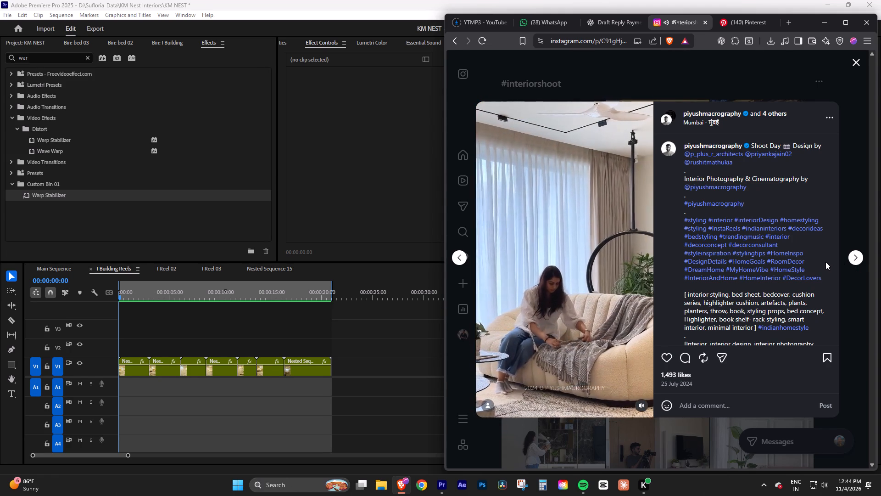
pyautogui.click(604, 265)
pyautogui.click(602, 259)
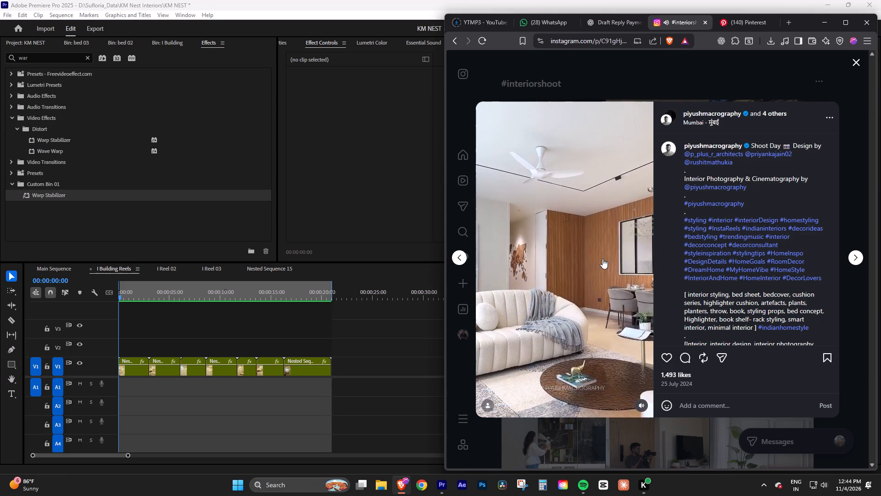
pyautogui.click(597, 258)
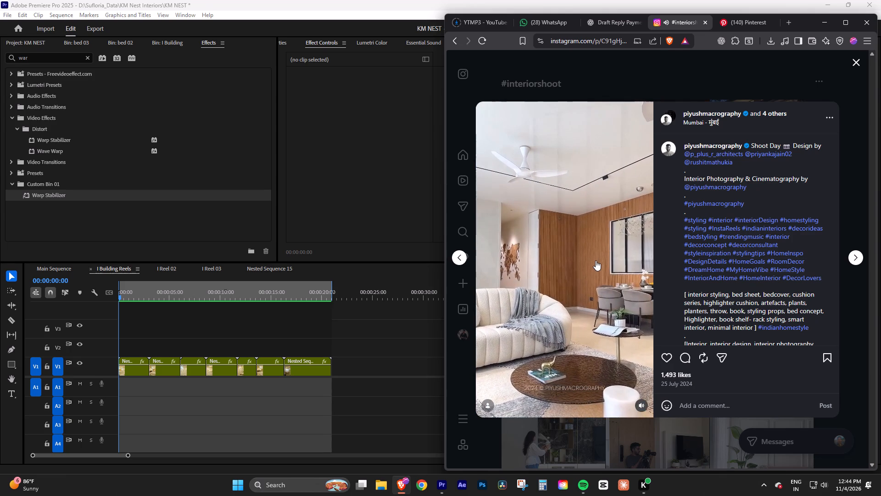
pyautogui.click(596, 260)
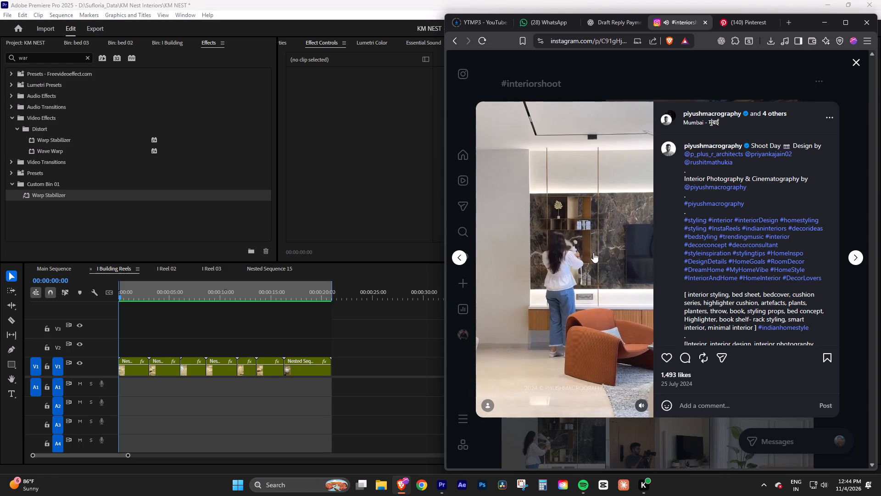
pyautogui.click(593, 253)
# Copy the link of the Shoot Day reel.
pyautogui.click(830, 115)
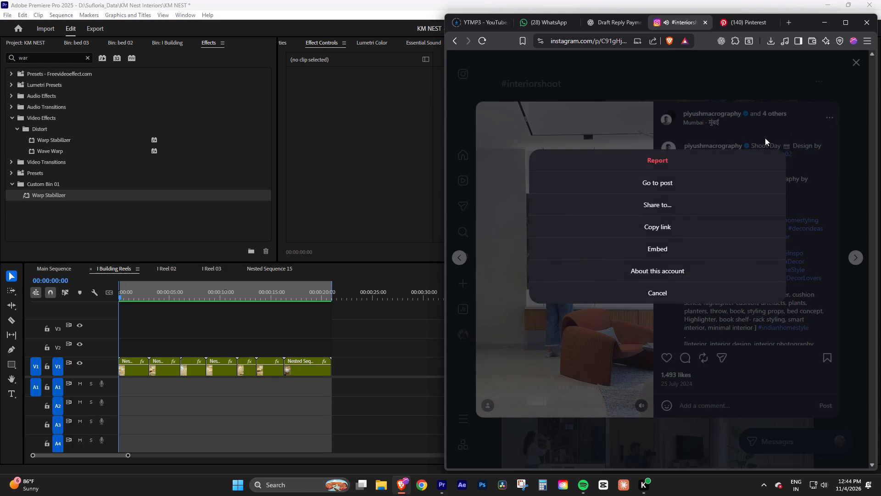
pyautogui.click(669, 225)
# Search the web for "download insta reel" in a new tab and open the fastvideosave.net reels downloader.
pyautogui.click(788, 23)
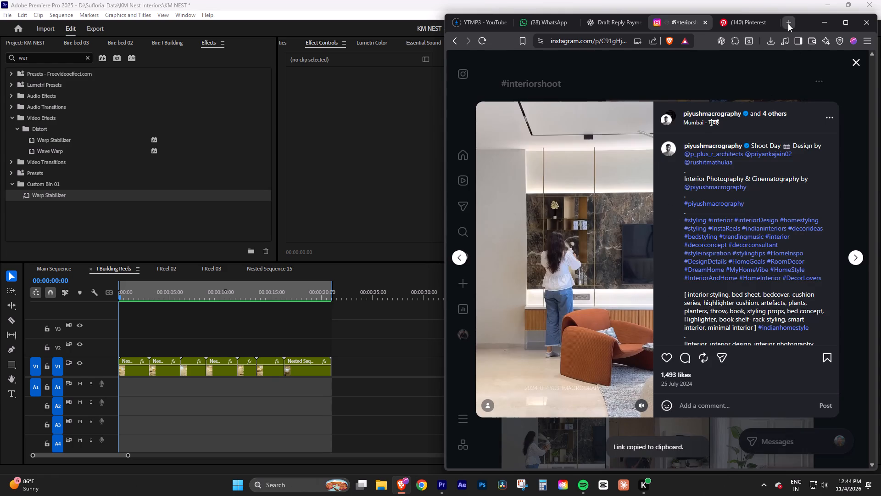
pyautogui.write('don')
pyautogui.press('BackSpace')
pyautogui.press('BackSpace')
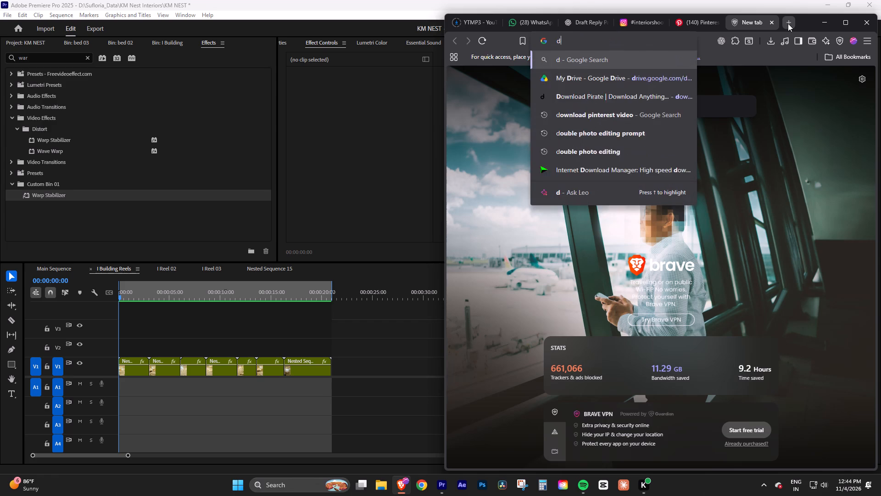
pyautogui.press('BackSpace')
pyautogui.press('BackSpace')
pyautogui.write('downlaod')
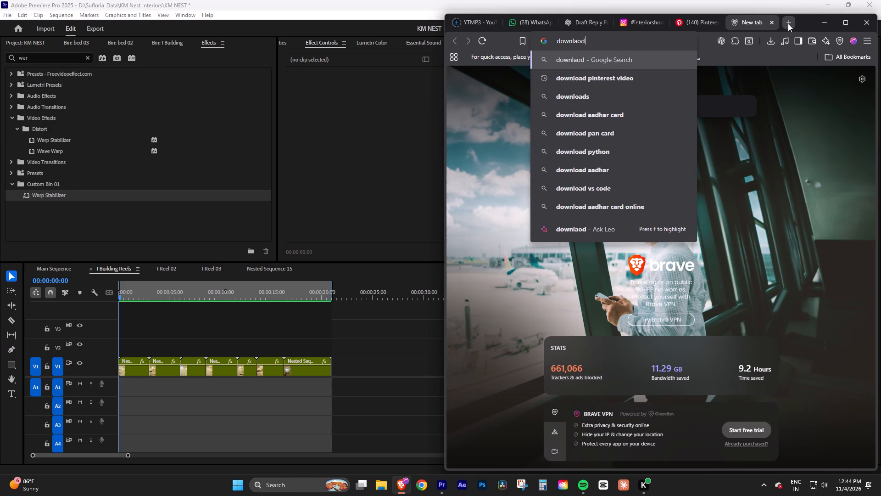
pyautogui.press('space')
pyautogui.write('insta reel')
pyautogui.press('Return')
pyautogui.click(678, 187)
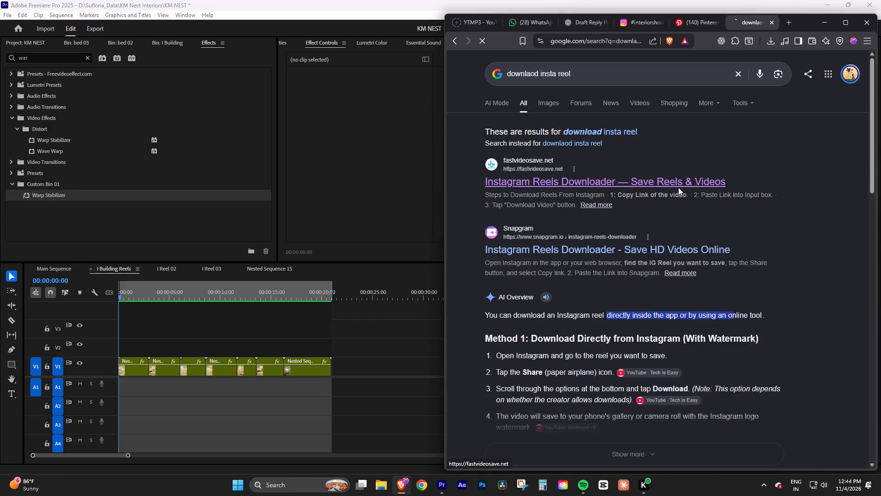
pyautogui.click(672, 179)
# Download the Shoot Day reel from its copied link via Server 1, saving it as Video-15776 in the KM Nest Interiors folder.
pyautogui.hotkey('ctrl', 'v')
pyautogui.press('Return')
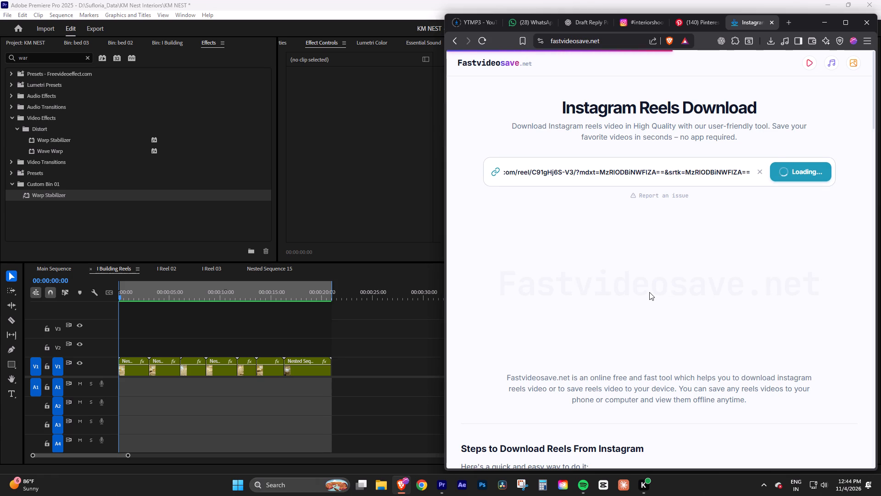
pyautogui.scroll(-4, 625, 300)
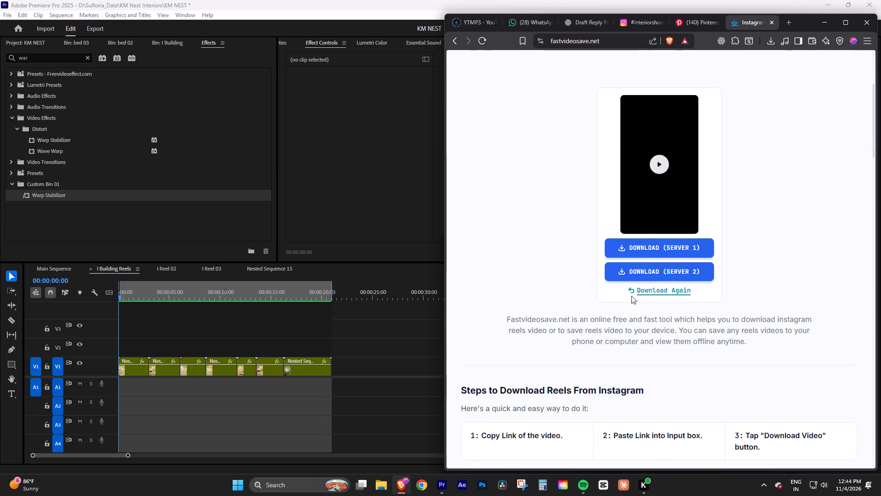
pyautogui.click(670, 241)
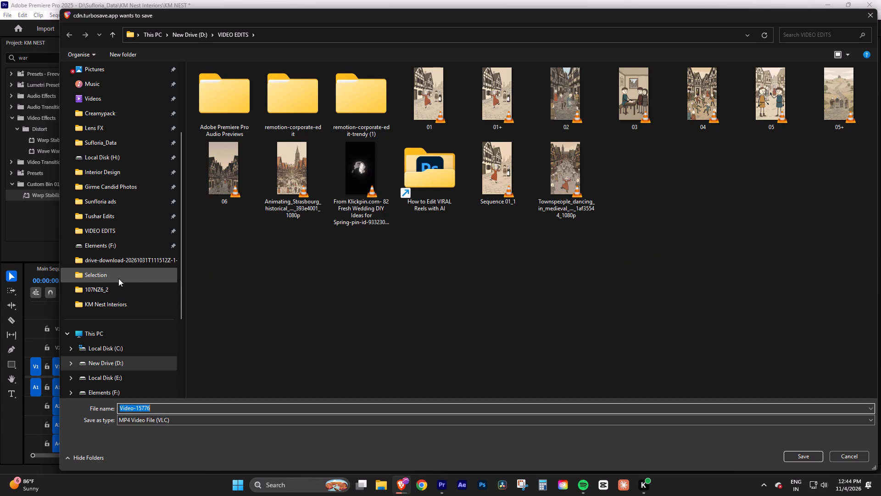
pyautogui.click(100, 305)
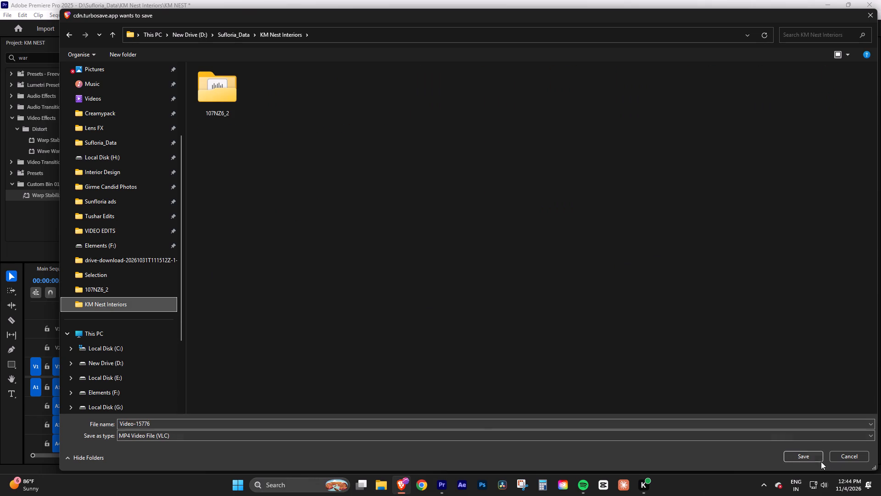
pyautogui.click(804, 454)
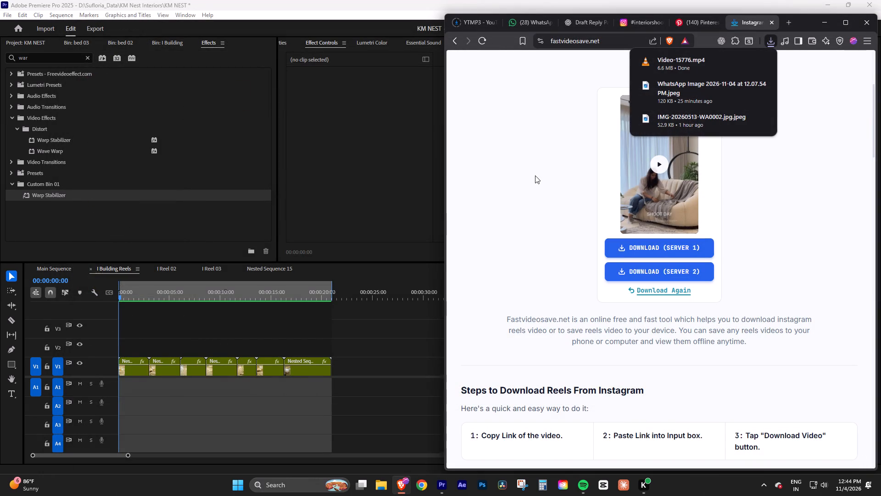
# Switch from the browser back to Premiere Pro and show the KM NEST project's contents enlarged.
pyautogui.click(829, 22)
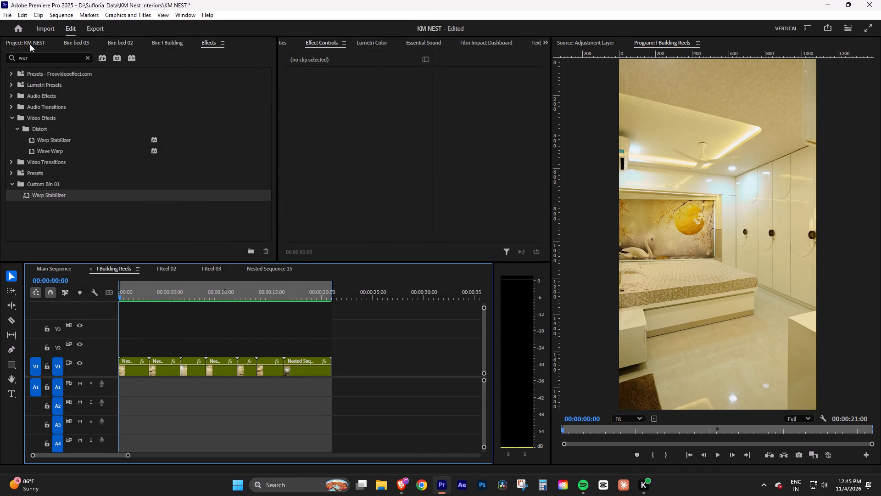
pyautogui.click(30, 44)
pyautogui.click(156, 94)
pyautogui.click(179, 215)
pyautogui.click(192, 90)
pyautogui.press('`')
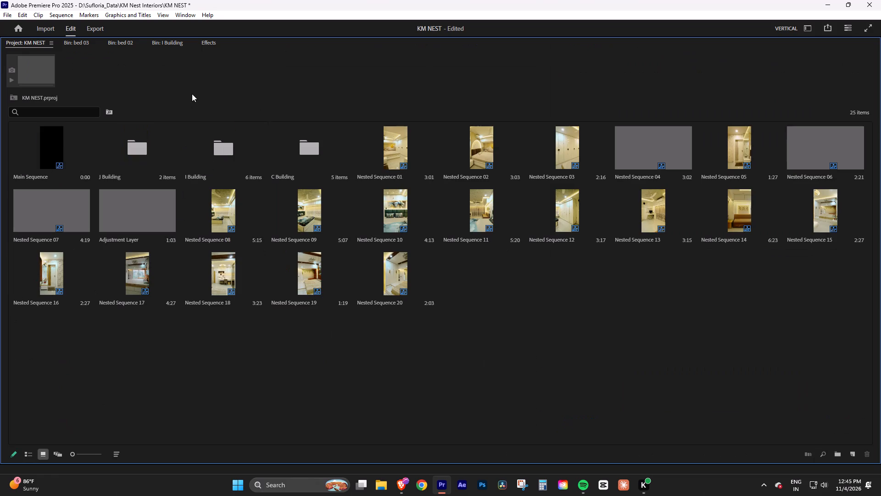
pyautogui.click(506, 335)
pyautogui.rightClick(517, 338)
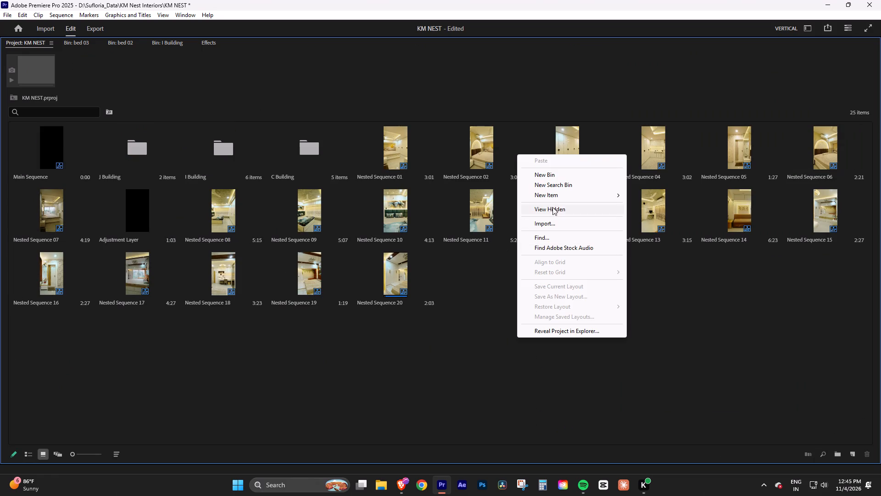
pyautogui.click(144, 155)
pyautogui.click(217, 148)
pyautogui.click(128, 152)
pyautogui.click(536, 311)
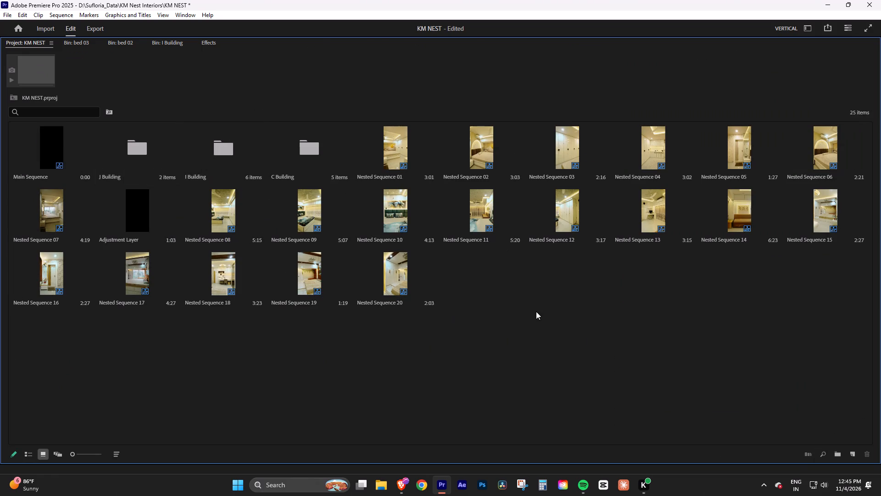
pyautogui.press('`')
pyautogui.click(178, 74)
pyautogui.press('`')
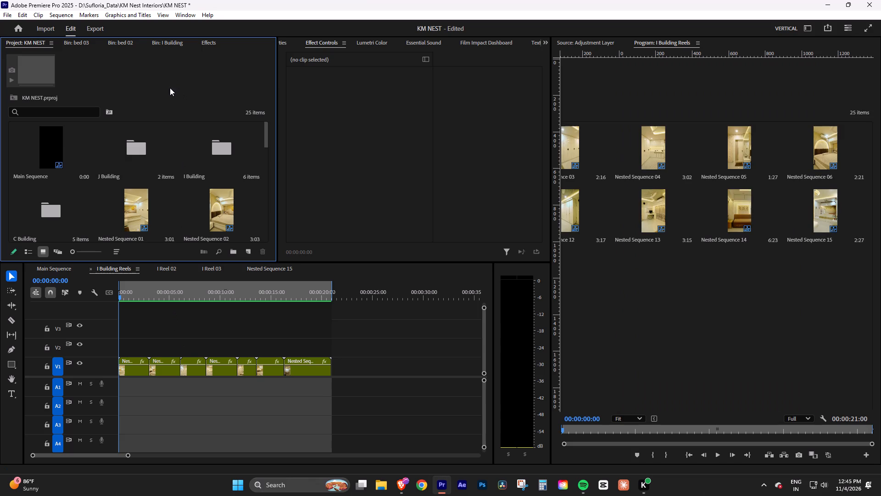
# Open the I Building bin and import Video-15776 into it from the KM Nest Interiors folder.
pyautogui.doubleClick(204, 149)
pyautogui.doubleClick(294, 271)
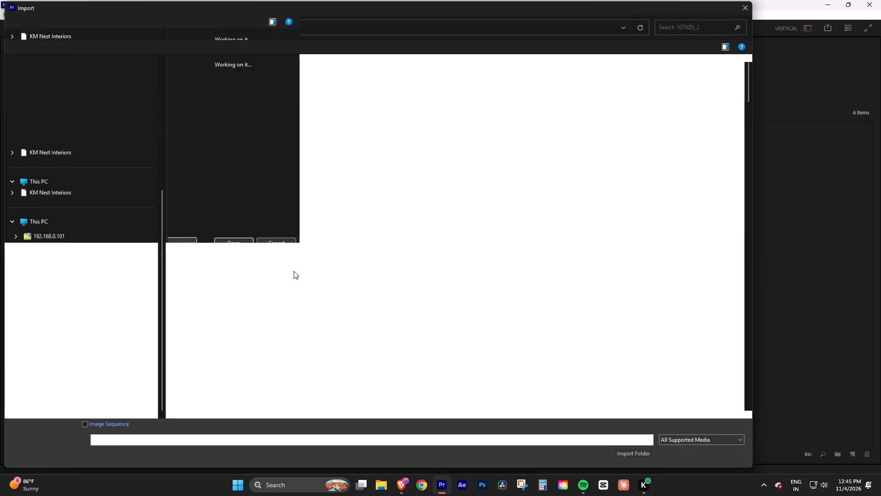
pyautogui.click(57, 190)
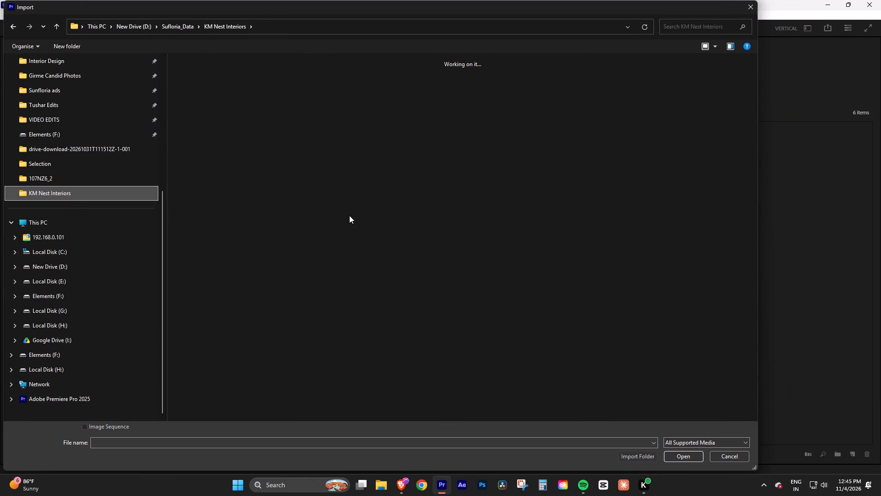
pyautogui.click(392, 102)
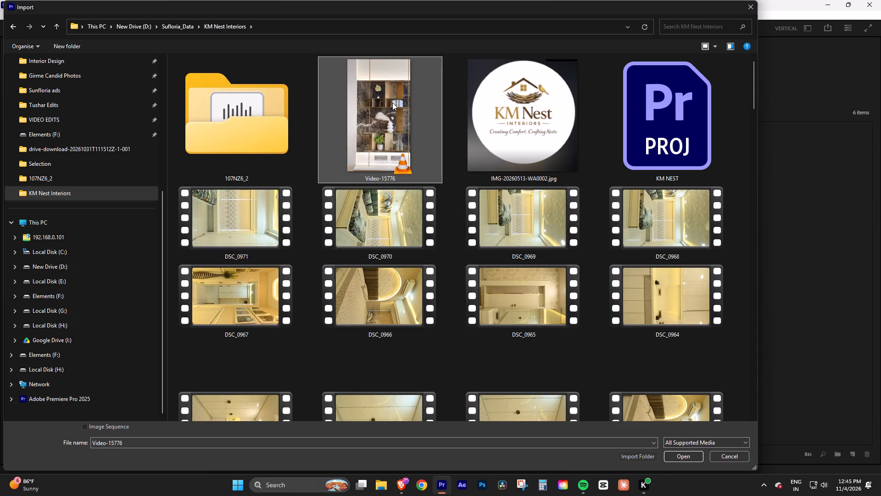
pyautogui.press('Return')
pyautogui.click(547, 222)
# Open Video-15776 as the source, rewind it, and place only its audio on track A1 at the start of I Building Reels.
pyautogui.doubleClick(610, 152)
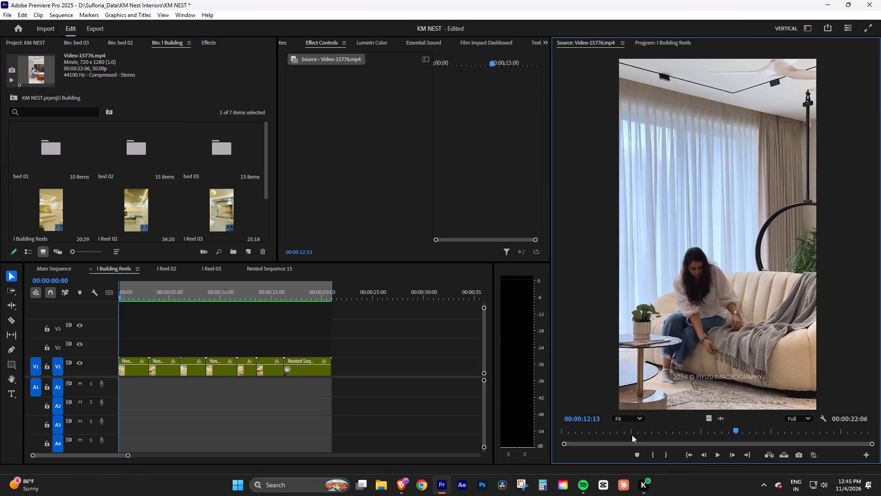
pyautogui.moveTo(624, 430); pyautogui.dragTo(442, 434)
pyautogui.moveTo(720, 420); pyautogui.dragTo(160, 385)
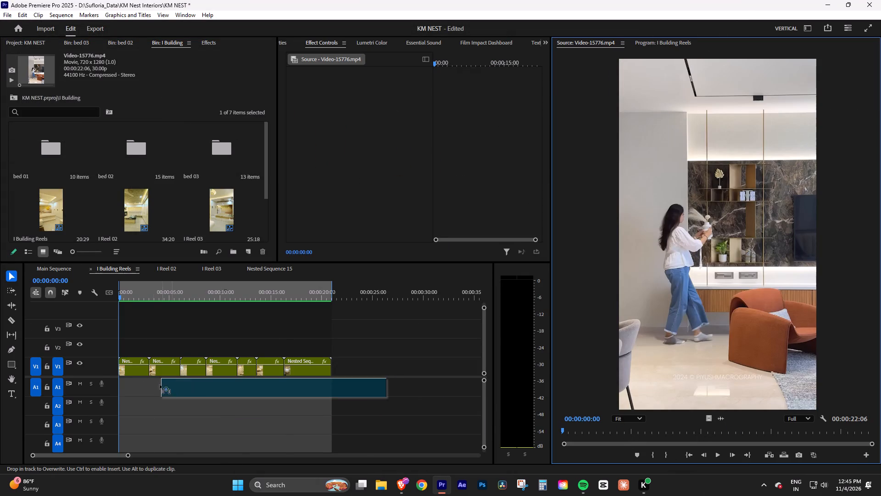
pyautogui.moveTo(160, 385); pyautogui.dragTo(106, 384)
pyautogui.moveTo(719, 418); pyautogui.dragTo(220, 417)
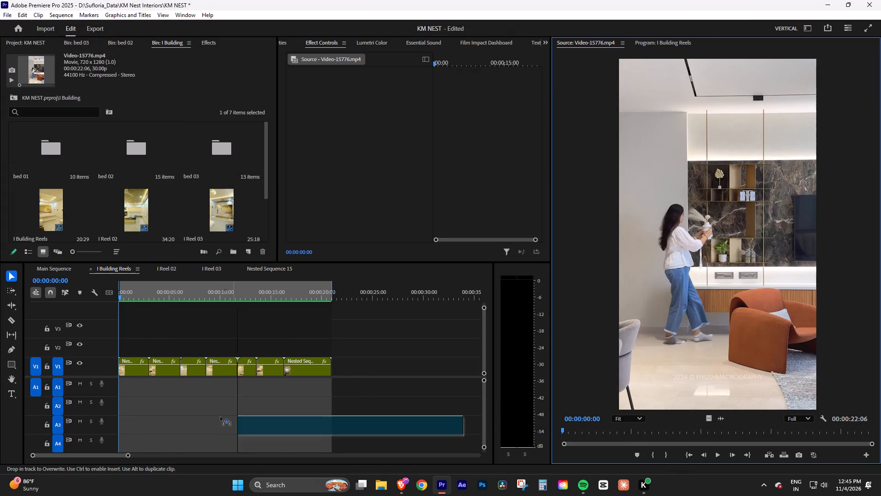
pyautogui.moveTo(220, 417); pyautogui.dragTo(117, 389)
pyautogui.click(128, 406)
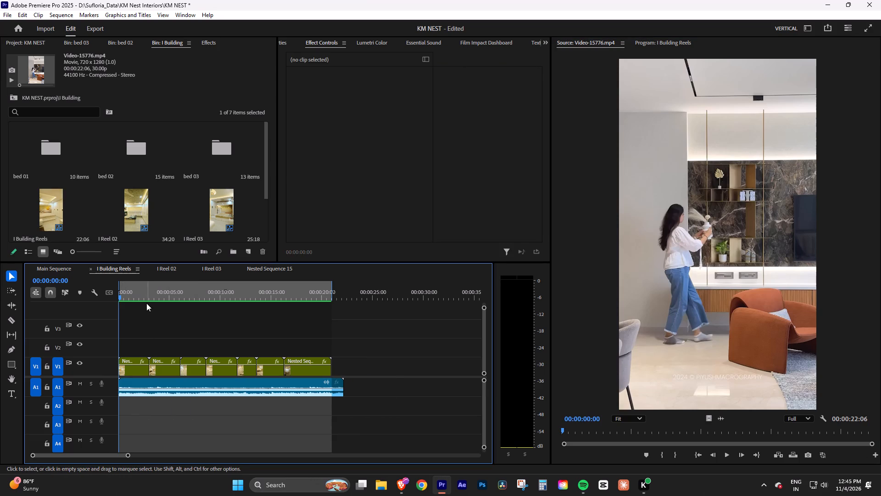
# Play back the opening of I Building Reels from the start with the new audio.
pyautogui.moveTo(142, 287); pyautogui.dragTo(62, 303)
pyautogui.press('space')
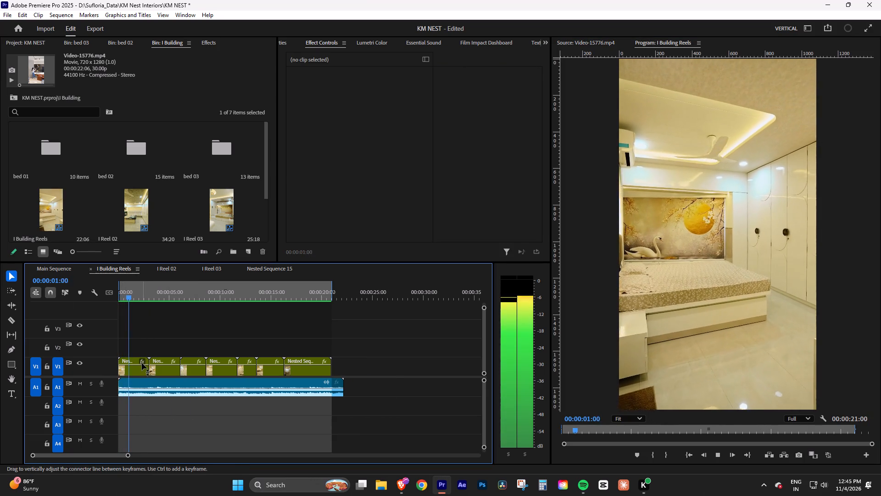
pyautogui.press('space')
# Open the first nested clip of I Building Reels and set DSC_0959's Lumetri shadows to 14.6 and contrast to 86.7.
pyautogui.click(143, 372)
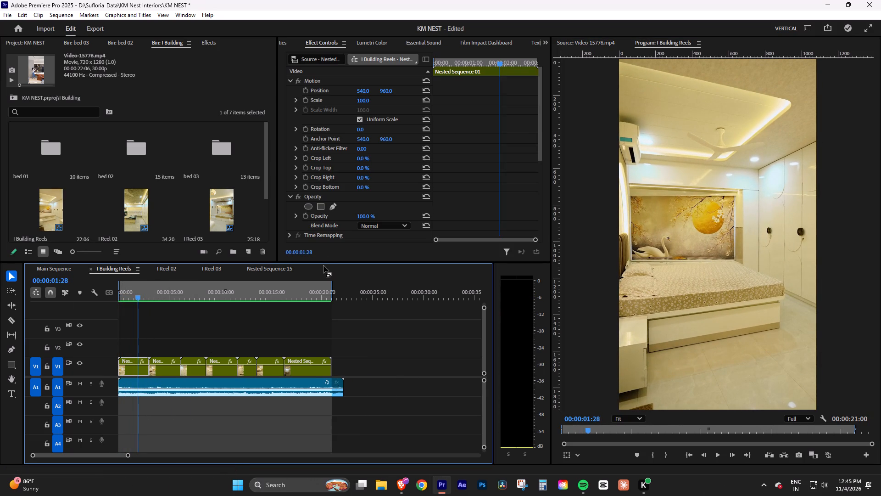
pyautogui.doubleClick(133, 366)
pyautogui.click(130, 369)
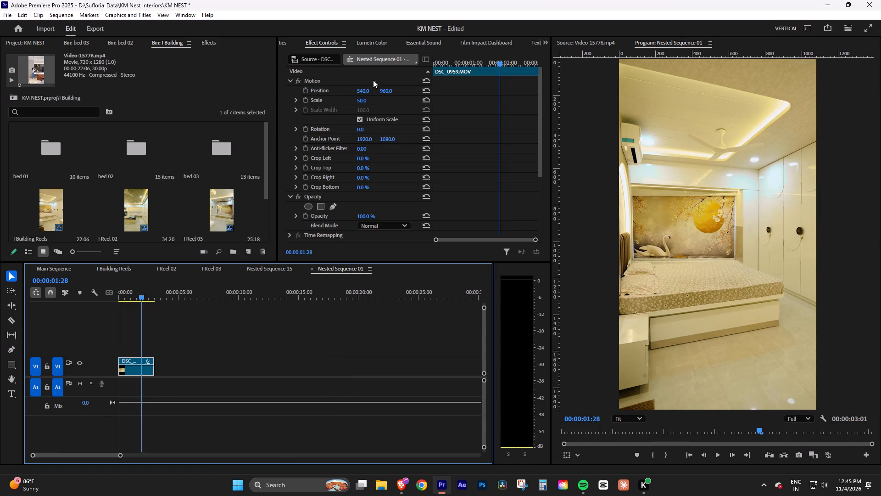
pyautogui.click(376, 44)
pyautogui.moveTo(546, 123); pyautogui.dragTo(546, 123)
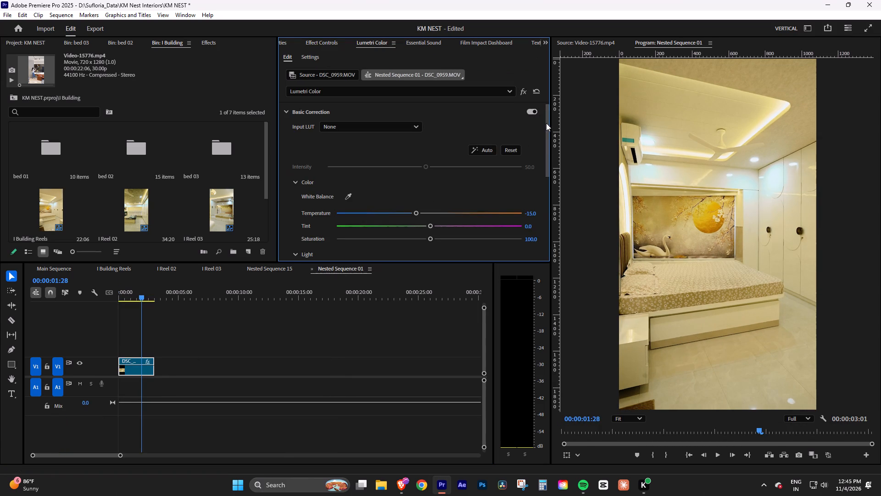
pyautogui.moveTo(546, 123); pyautogui.dragTo(544, 170)
pyautogui.moveTo(463, 201); pyautogui.dragTo(451, 201)
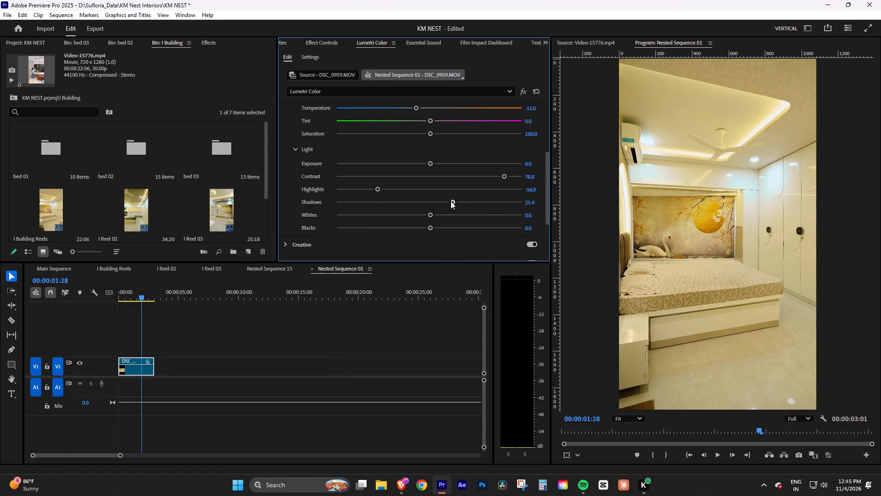
pyautogui.moveTo(451, 201); pyautogui.dragTo(442, 204)
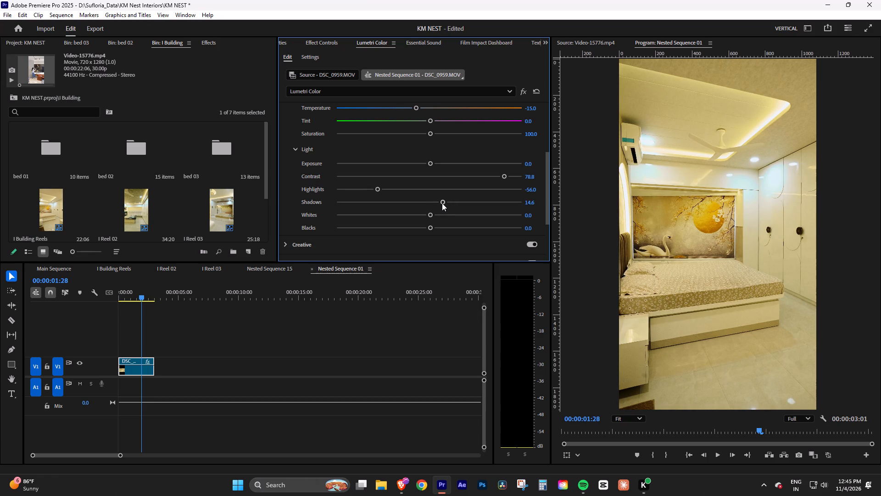
pyautogui.moveTo(503, 175); pyautogui.dragTo(509, 176)
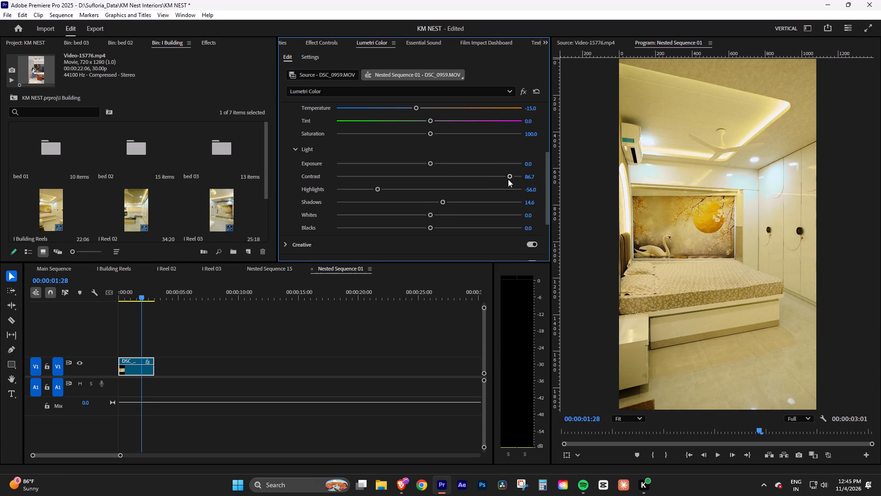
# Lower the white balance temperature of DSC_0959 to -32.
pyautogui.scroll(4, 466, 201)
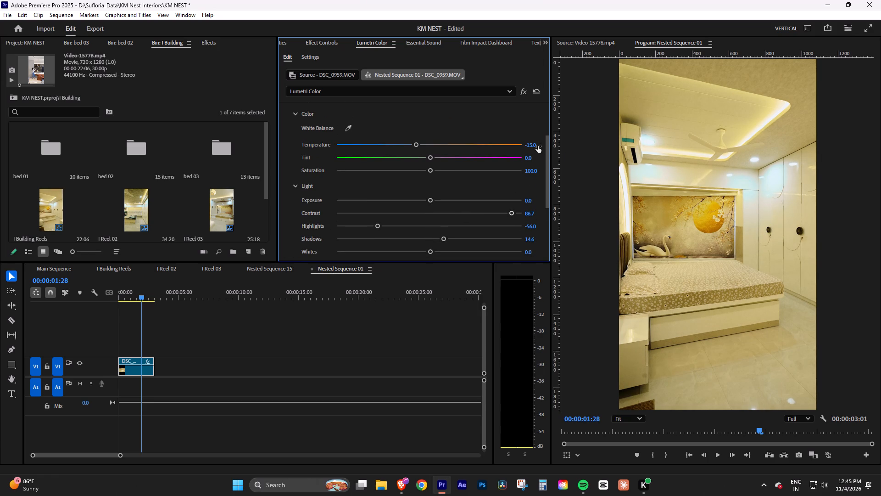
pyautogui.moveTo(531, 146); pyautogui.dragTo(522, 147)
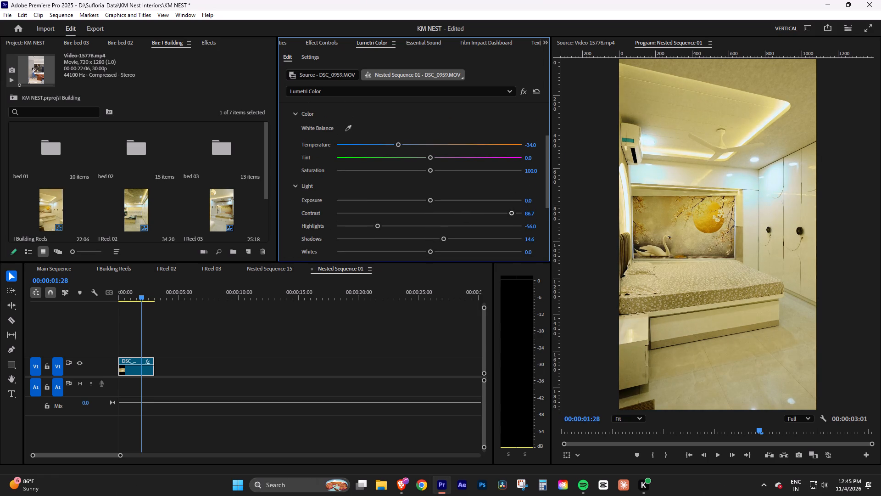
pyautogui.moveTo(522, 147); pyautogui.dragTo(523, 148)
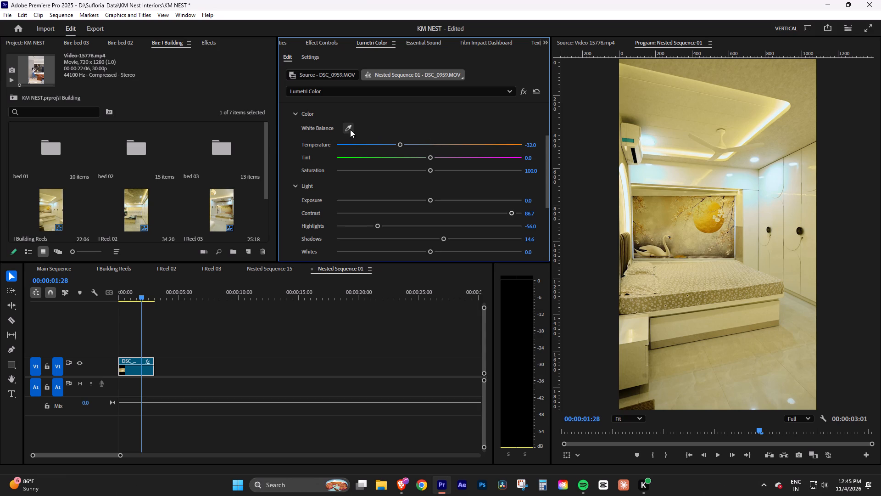
# Correct DSC_0959's white balance by sampling the bed's pale front panel, and reduce the shadows to 1.2.
pyautogui.click(348, 127)
pyautogui.click(724, 321)
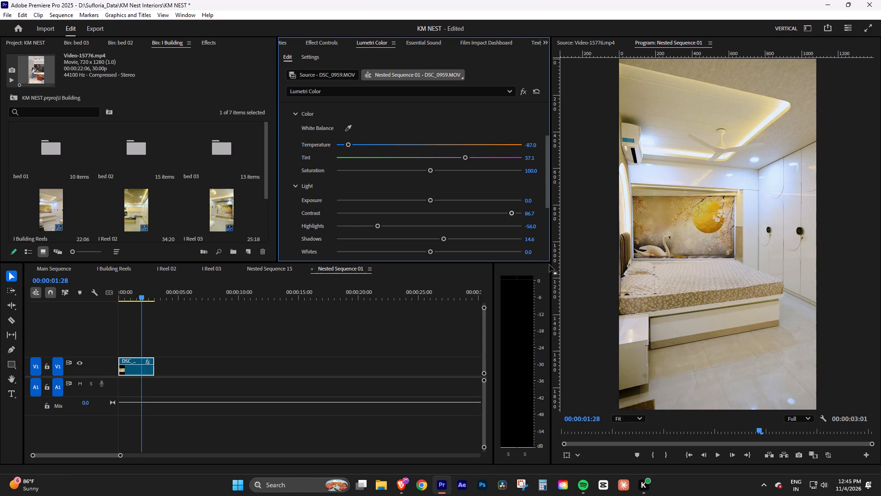
pyautogui.moveTo(443, 239); pyautogui.dragTo(429, 244)
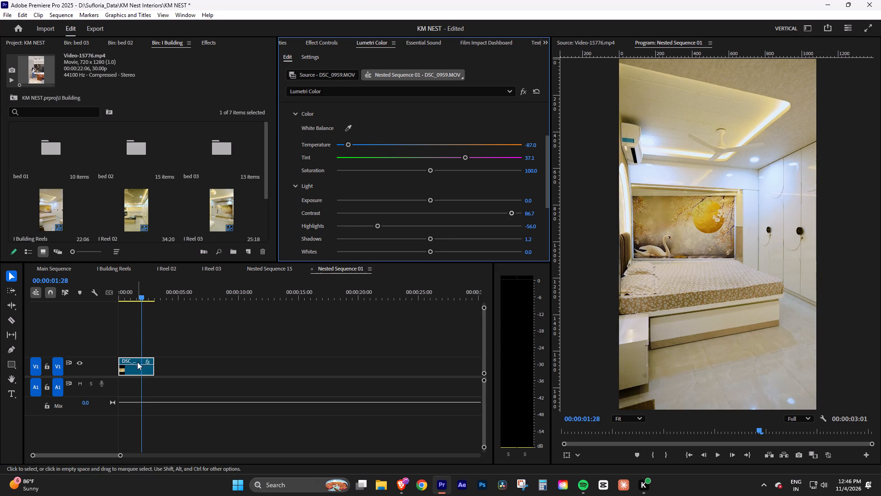
# Copy the graded DSC_0959 clip, close Nested Sequence 01 and Nested Sequence 15, and return to I Building Reels.
pyautogui.rightClick(137, 368)
pyautogui.click(173, 30)
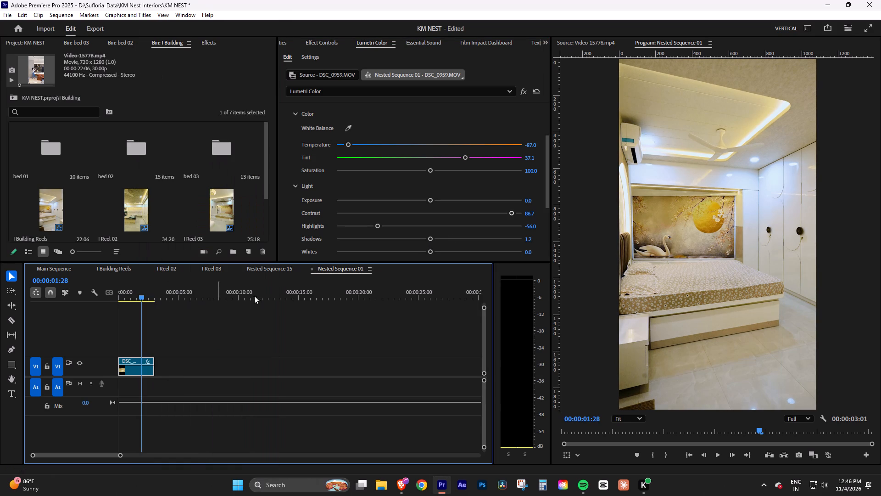
pyautogui.click(312, 270)
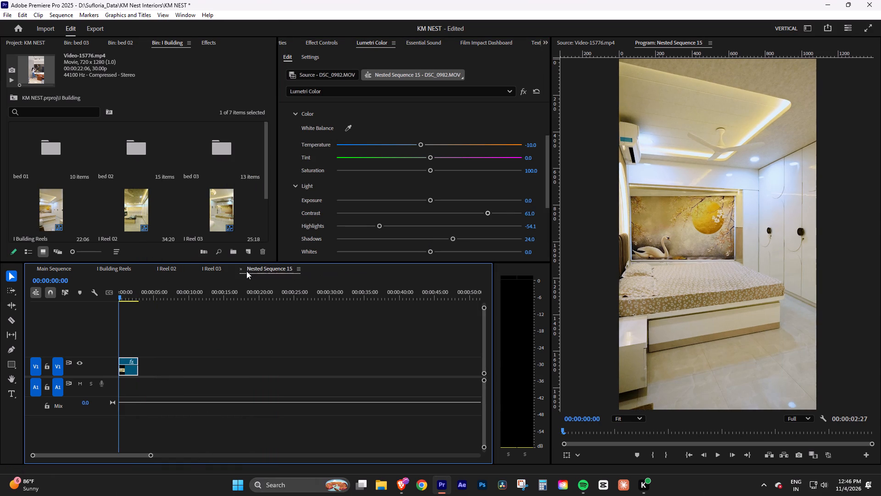
pyautogui.click(239, 267)
pyautogui.click(111, 269)
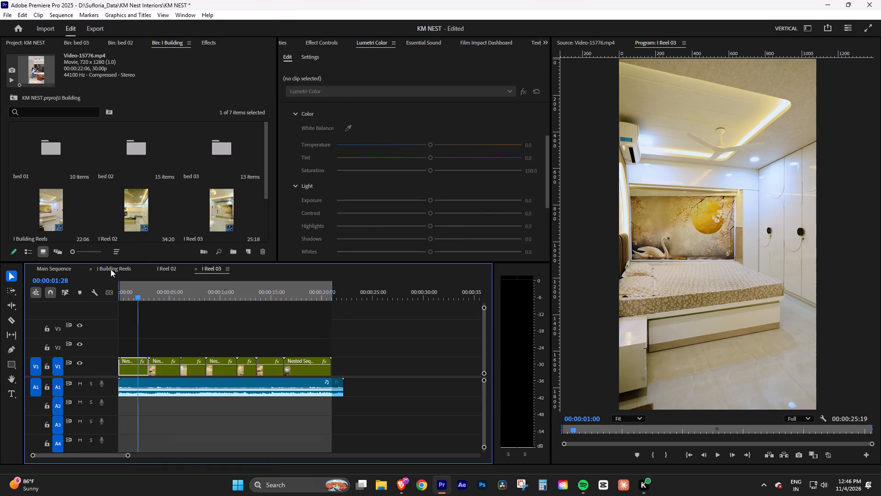
# Play on to the second clip, open its Nested Sequence 02, and delete the Lumetri Color effect from DSC_0960.
pyautogui.press('space')
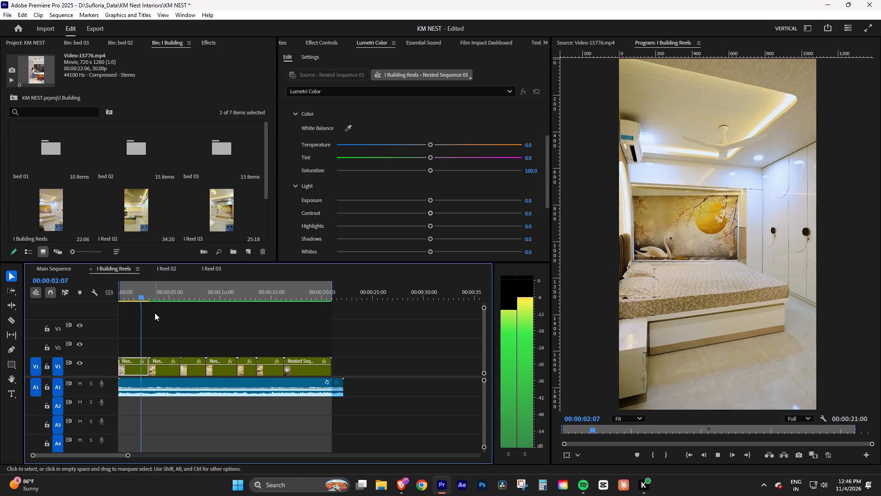
pyautogui.press('space')
pyautogui.click(170, 367)
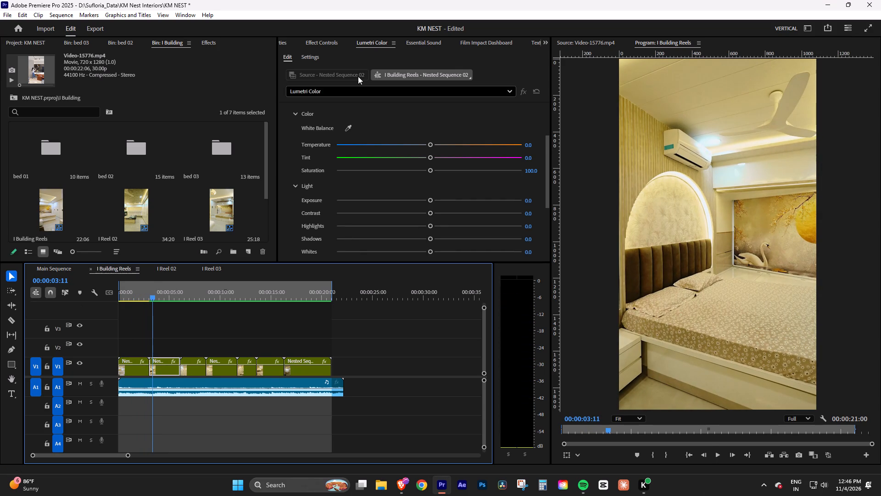
pyautogui.click(316, 42)
pyautogui.doubleClick(162, 372)
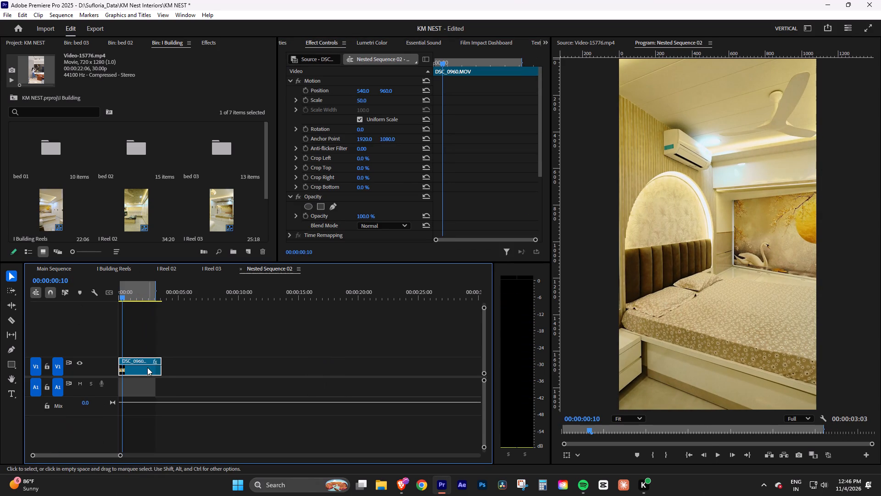
pyautogui.click(138, 370)
pyautogui.moveTo(540, 114); pyautogui.dragTo(522, 216)
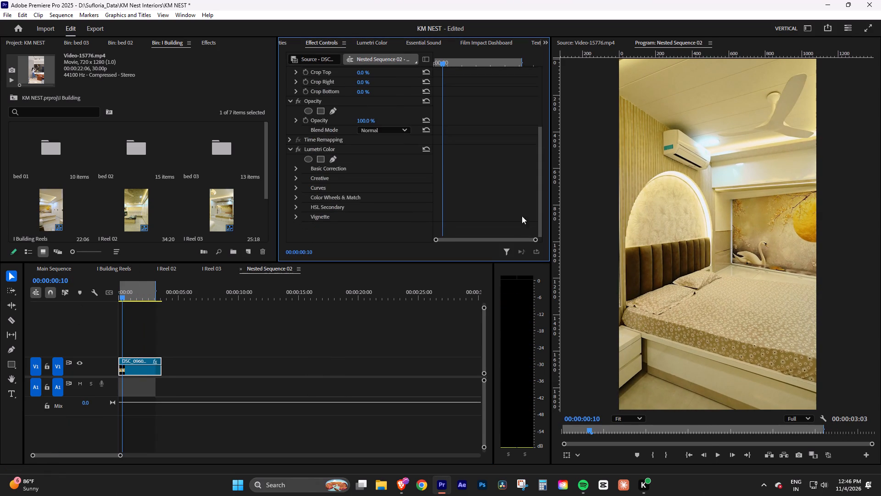
pyautogui.moveTo(522, 216); pyautogui.dragTo(517, 222)
pyautogui.click(325, 149)
pyautogui.press('Delete')
pyautogui.rightClick(325, 184)
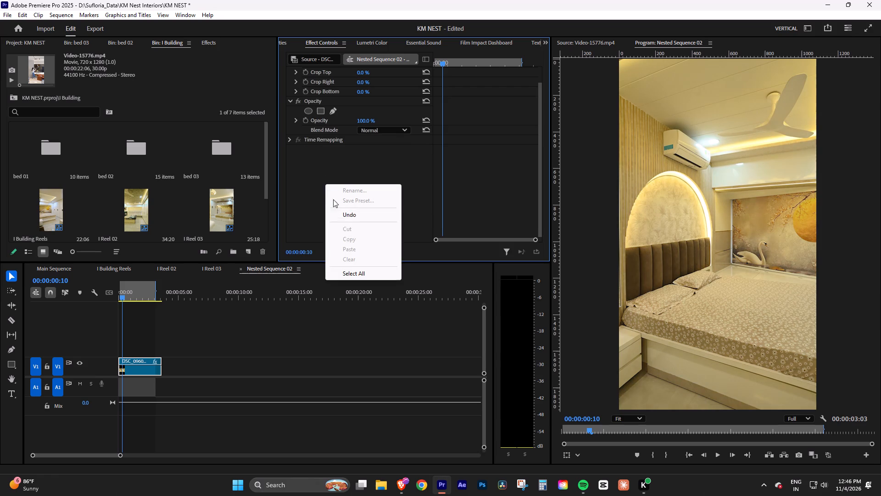
# Paste the copied clip's attributes onto DSC_0960, preview the result briefly, and save the project.
pyautogui.rightClick(146, 367)
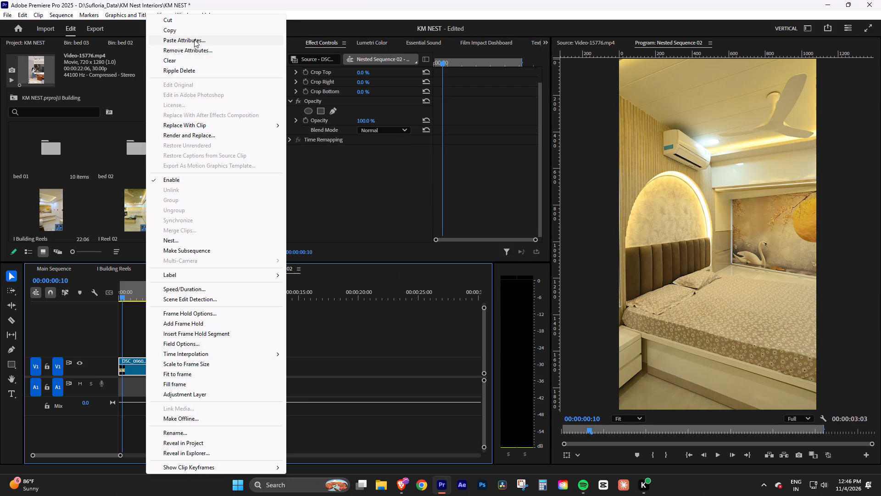
pyautogui.click(194, 39)
pyautogui.click(477, 395)
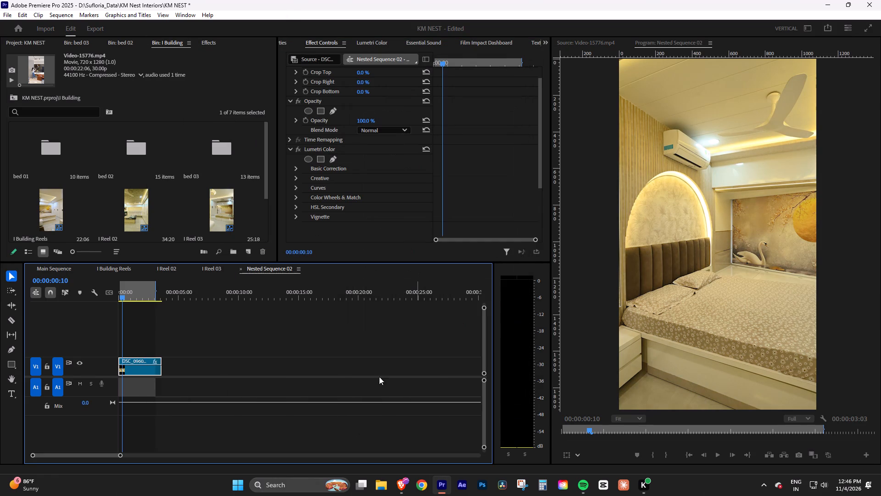
pyautogui.press('space')
pyautogui.press('space')
pyautogui.hotkey('ctrl', 's')
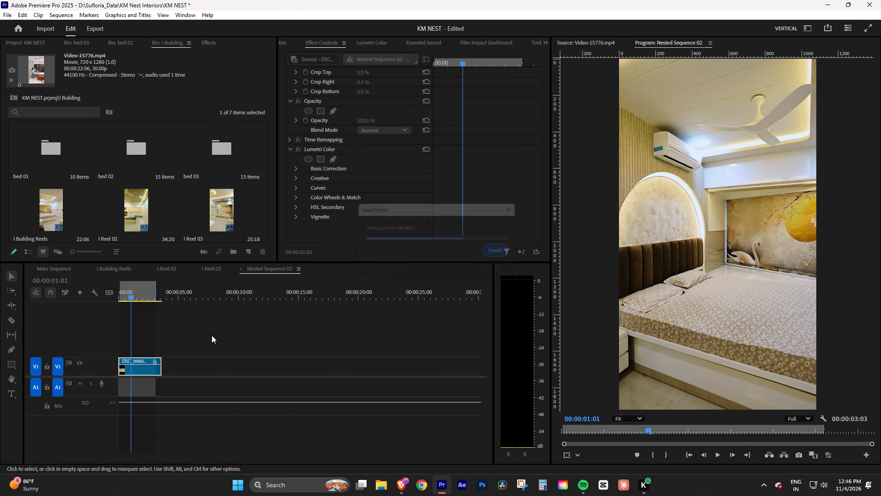
# Close Nested Sequence 02 and scrub through the first clips of I Reel 03 to review their colour.
pyautogui.click(240, 269)
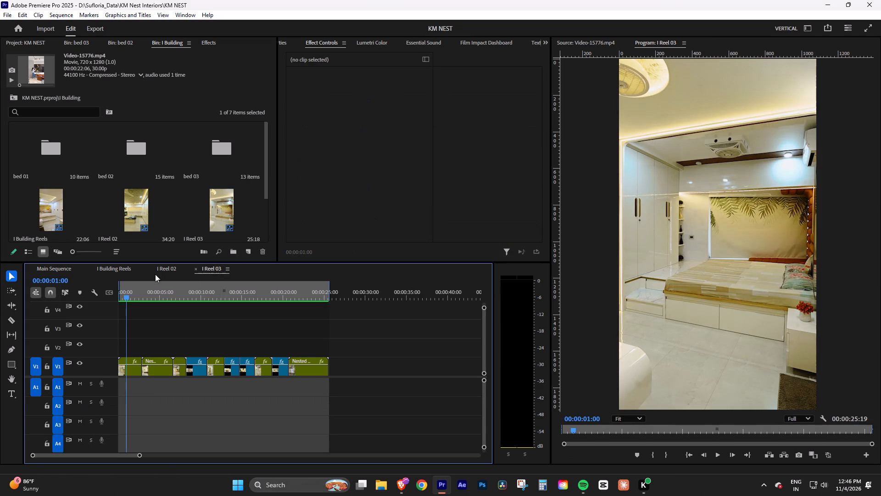
pyautogui.click(158, 291)
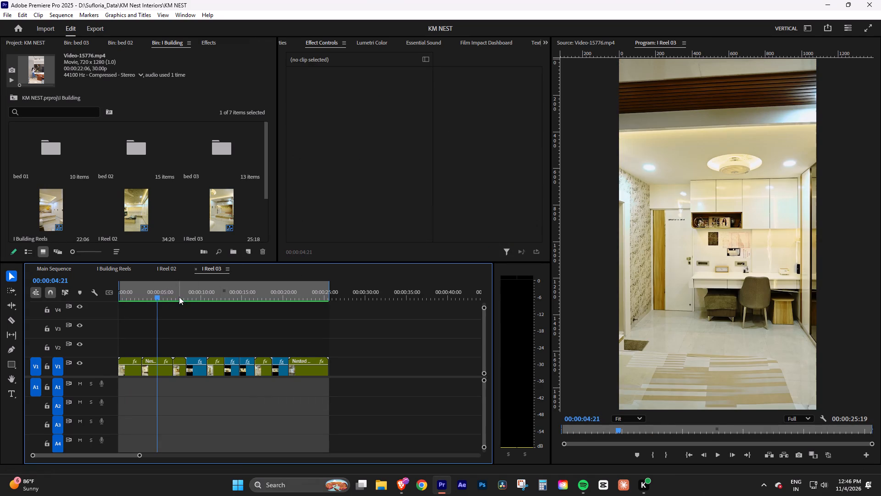
pyautogui.moveTo(154, 297); pyautogui.dragTo(165, 302)
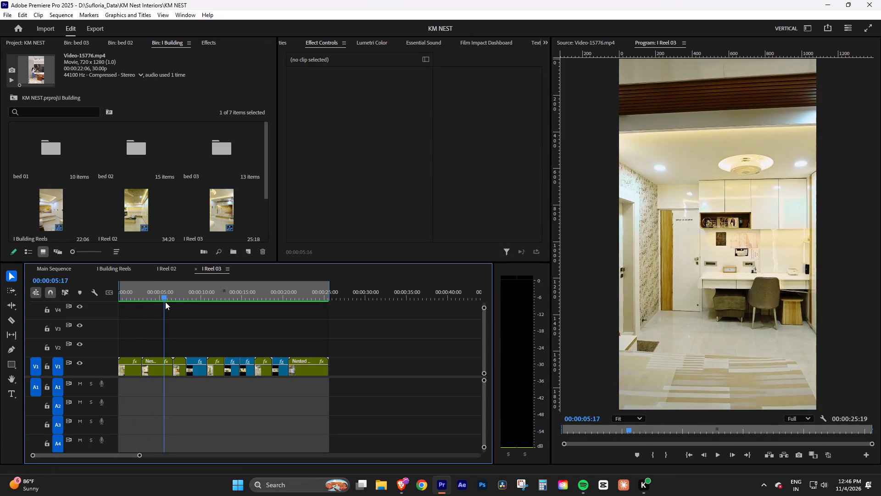
pyautogui.moveTo(165, 302); pyautogui.dragTo(175, 303)
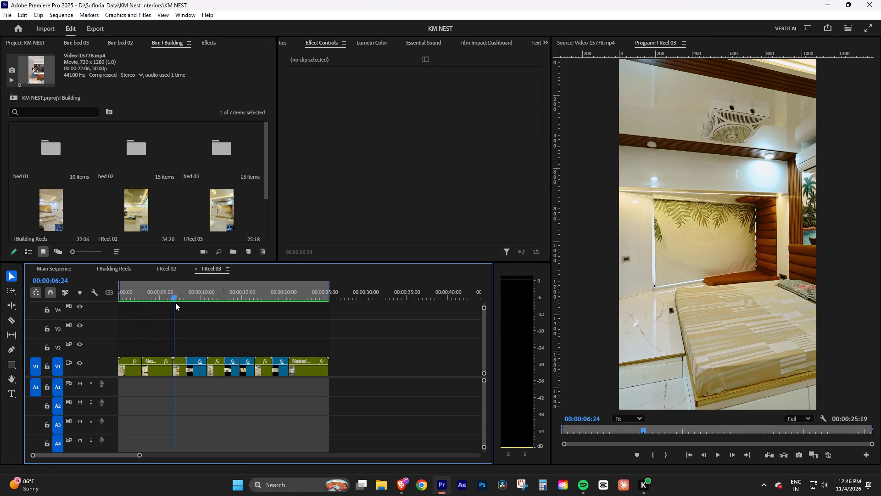
pyautogui.moveTo(175, 303); pyautogui.dragTo(121, 304)
# Return to I Building Reels, play on to the third clip, open its Nested Sequence 03, and delete Lumetri Color from DSC_0961.
pyautogui.click(122, 269)
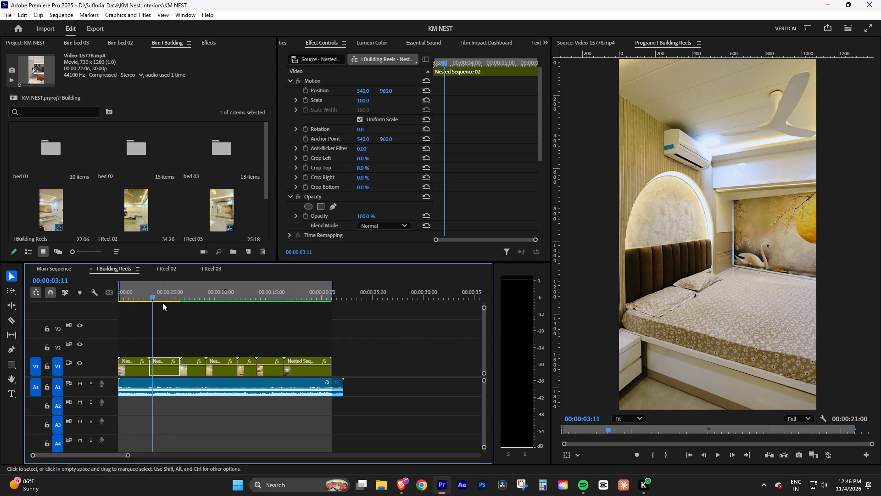
pyautogui.moveTo(151, 293); pyautogui.dragTo(142, 293)
pyautogui.press('space')
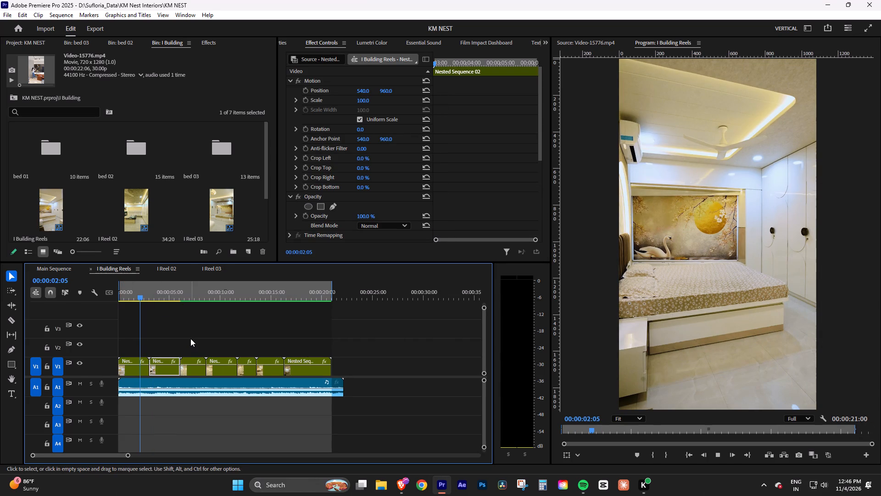
pyautogui.click(190, 338)
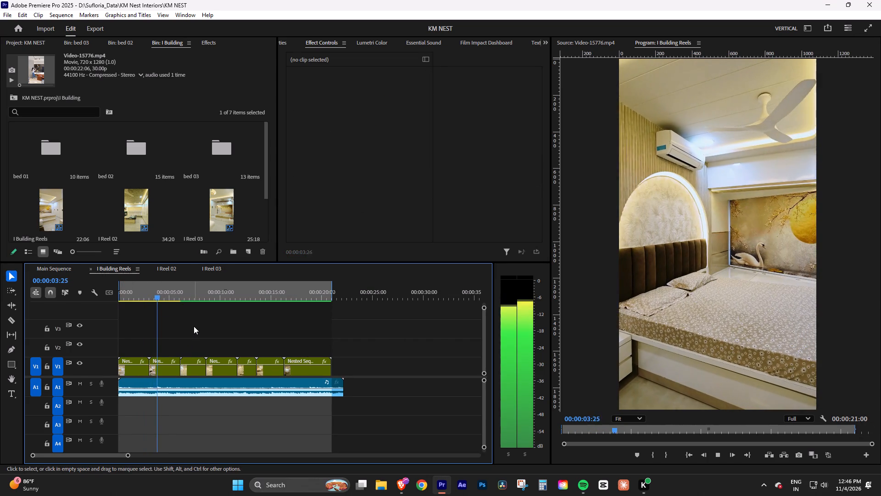
pyautogui.keyDown('alt'); pyautogui.scroll(8, 173, 370); pyautogui.keyUp('alt')
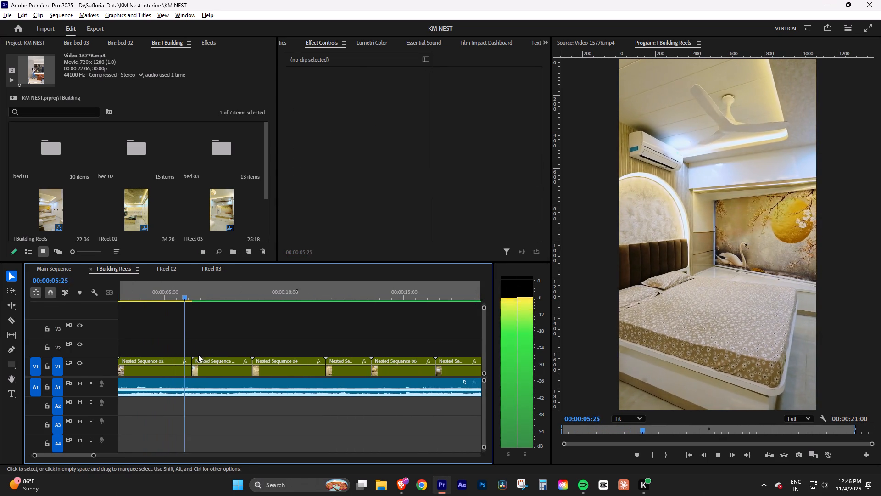
pyautogui.press('space')
pyautogui.click(235, 370)
pyautogui.doubleClick(231, 370)
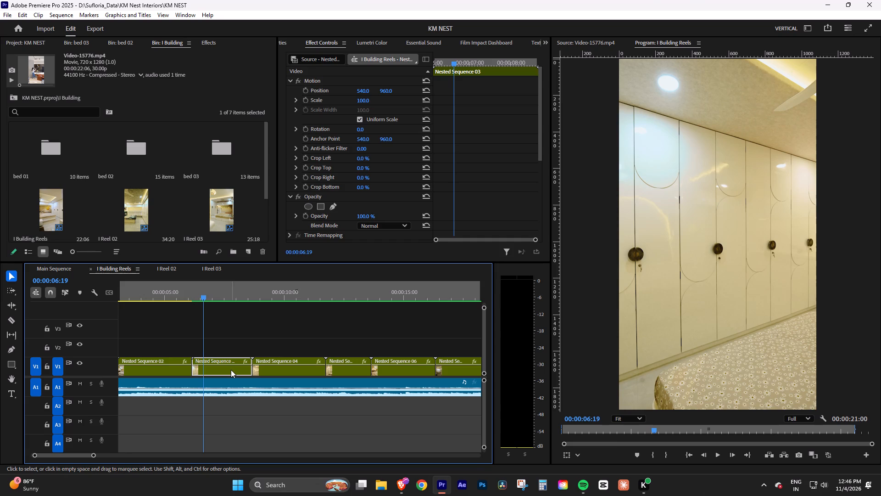
pyautogui.click(139, 370)
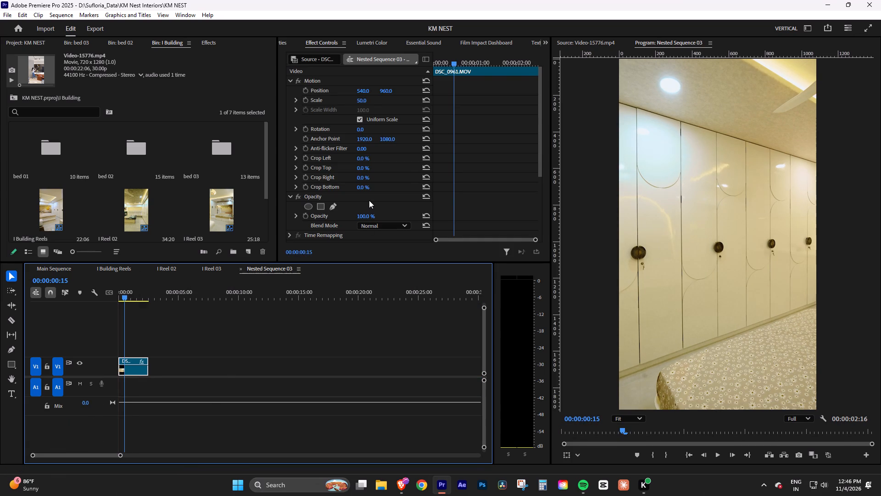
pyautogui.scroll(-6, 369, 200)
pyautogui.click(324, 189)
pyautogui.press('Delete')
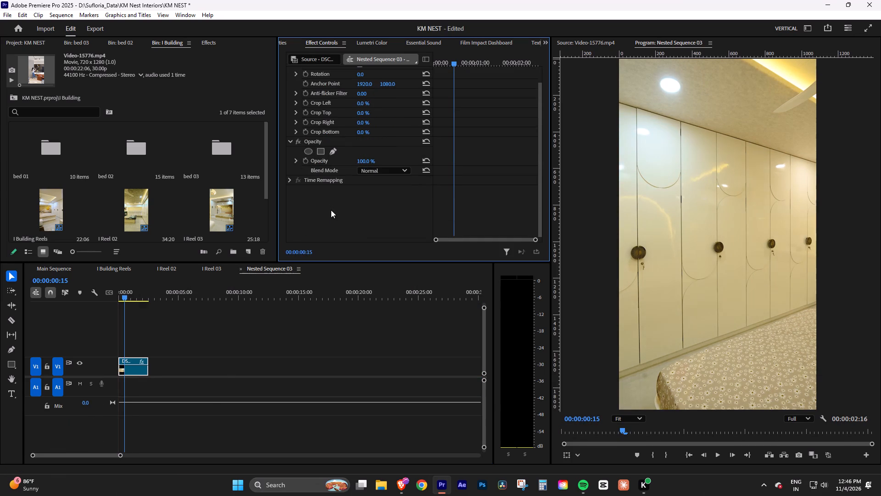
# Paste the copied Lumetri Color attributes onto DSC_0961, close Nested Sequence 03, and return to I Building Reels.
pyautogui.rightClick(331, 210)
pyautogui.rightClick(133, 372)
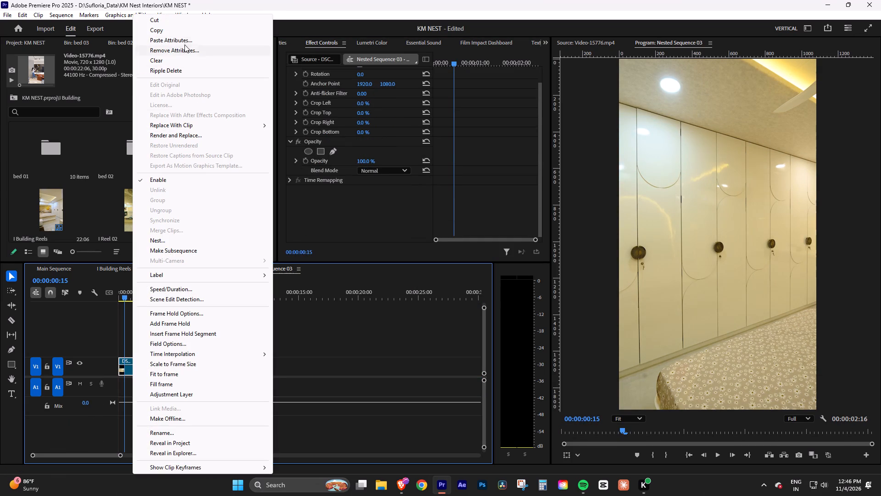
pyautogui.click(185, 41)
pyautogui.click(474, 394)
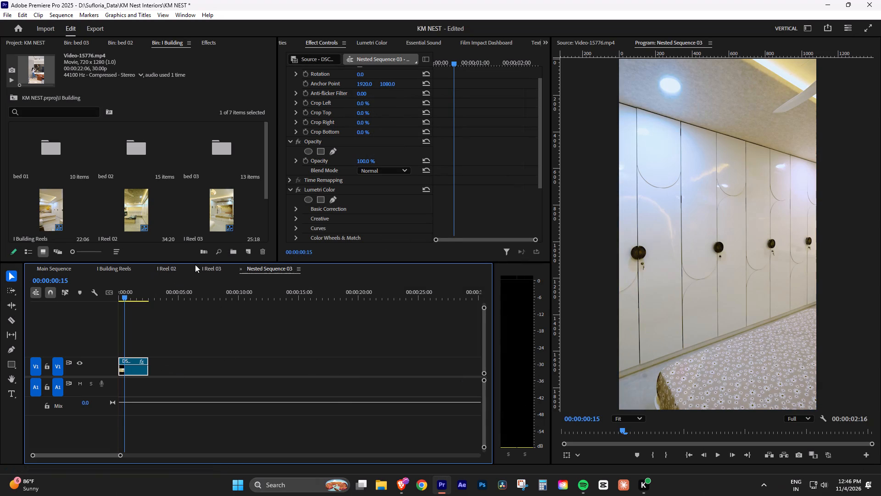
pyautogui.click(241, 269)
pyautogui.click(124, 268)
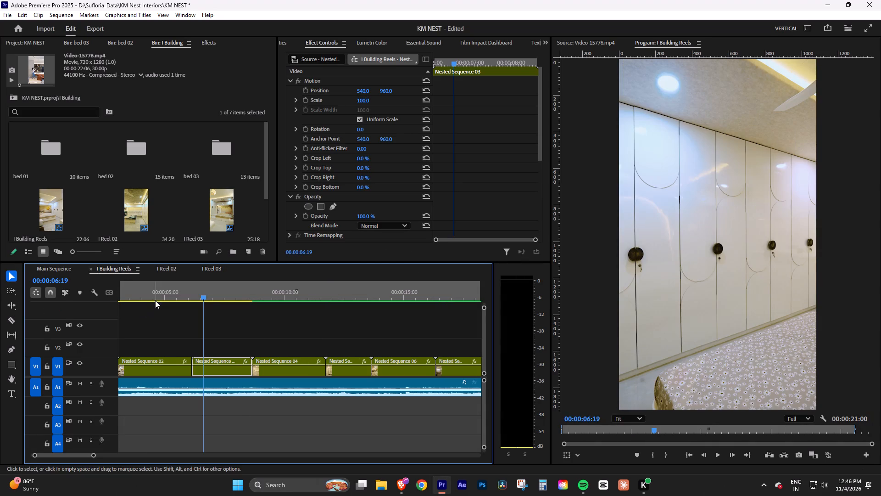
# Play on to the fourth clip, open its Nested Sequence 04, and delete the Lumetri Color effect from the clip inside.
pyautogui.moveTo(153, 293); pyautogui.dragTo(183, 299)
pyautogui.press('space')
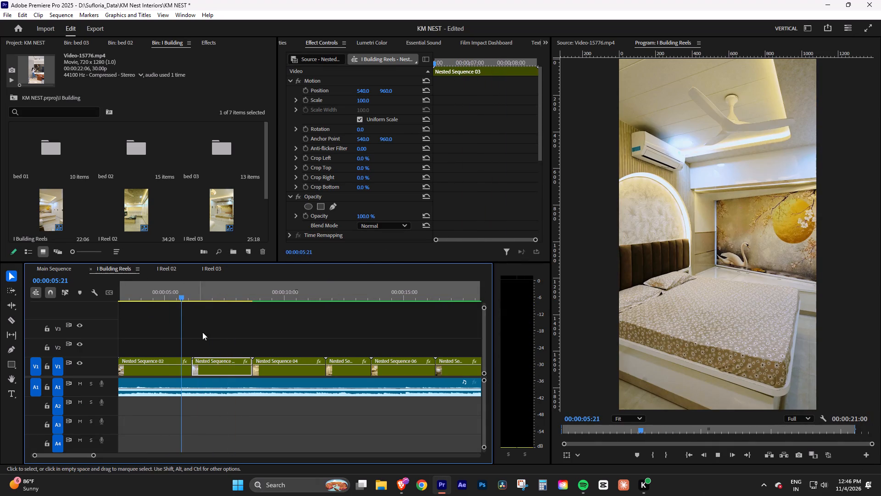
pyautogui.moveTo(95, 456); pyautogui.dragTo(112, 456)
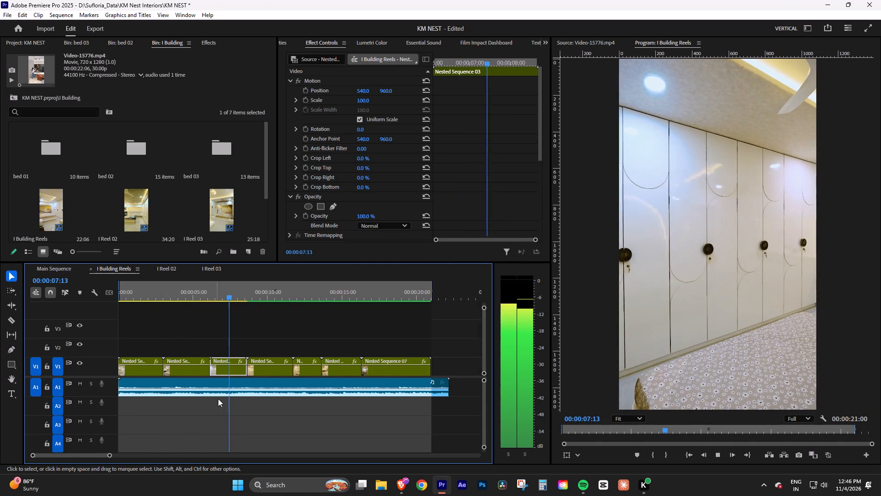
pyautogui.press('space')
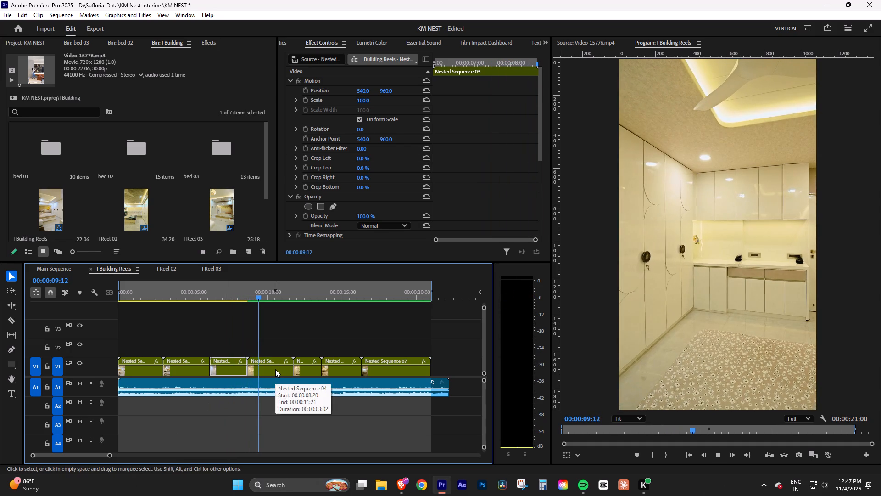
pyautogui.click(275, 369)
pyautogui.doubleClick(273, 368)
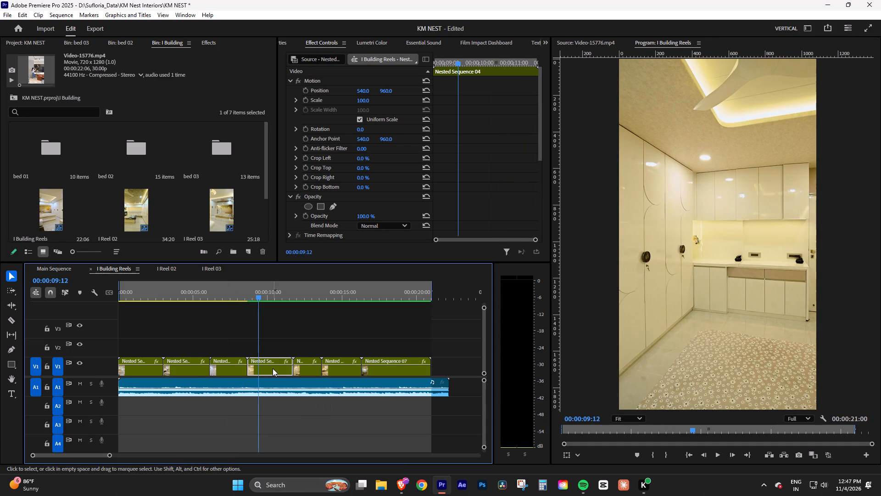
pyautogui.click(139, 371)
pyautogui.scroll(-7, 343, 225)
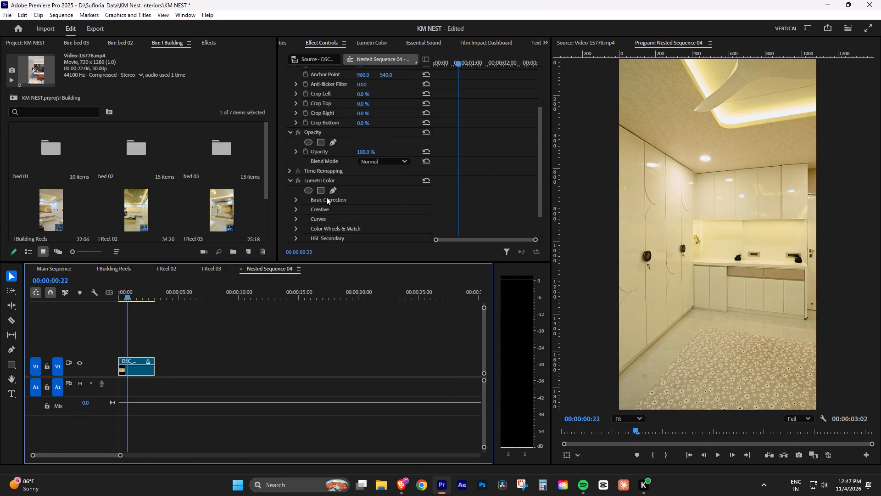
pyautogui.click(327, 181)
pyautogui.press('Delete')
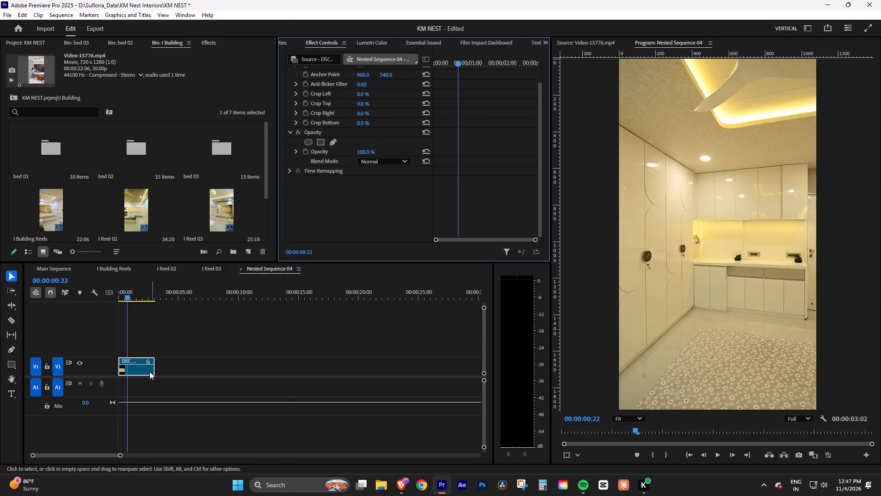
# Paste the copied Lumetri Color attributes onto the clip in Nested Sequence 04, close that sequence, and return to I Building Reels.
pyautogui.rightClick(145, 374)
pyautogui.click(193, 39)
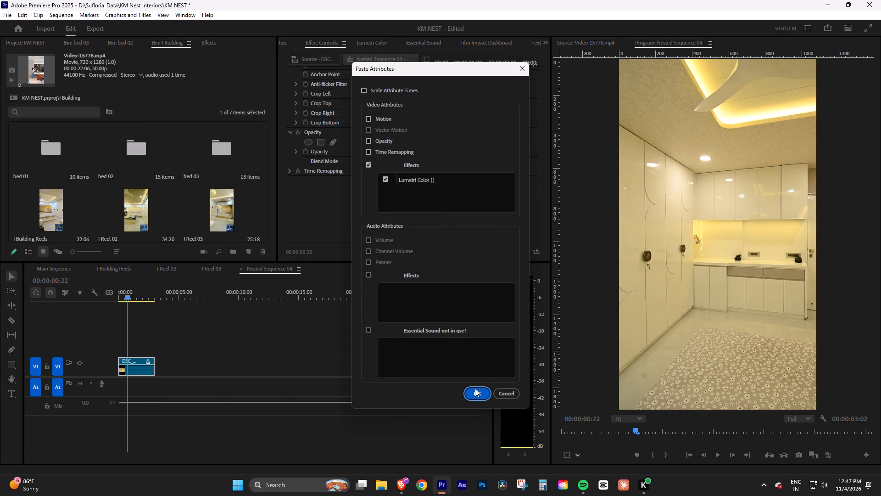
pyautogui.click(475, 389)
pyautogui.click(241, 268)
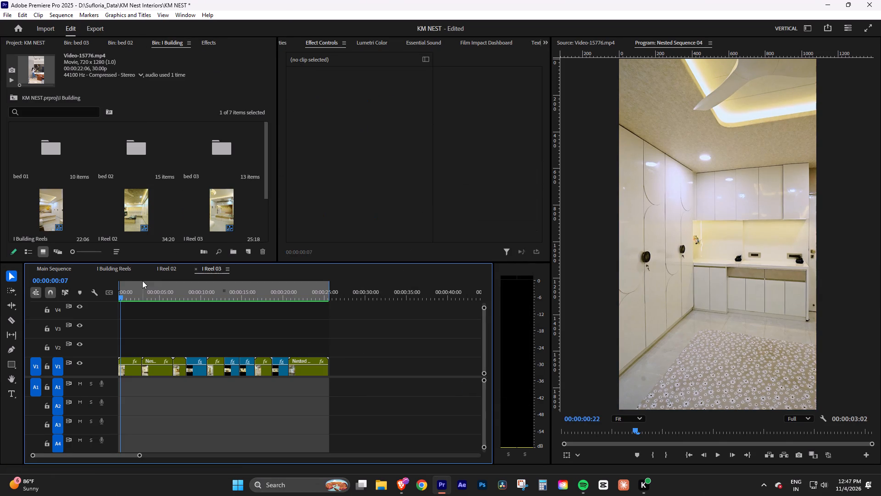
pyautogui.click(115, 266)
# Play on to the fifth clip, open its Nested Sequence 05, and delete the Lumetri Color effect from the clip inside.
pyautogui.click(278, 293)
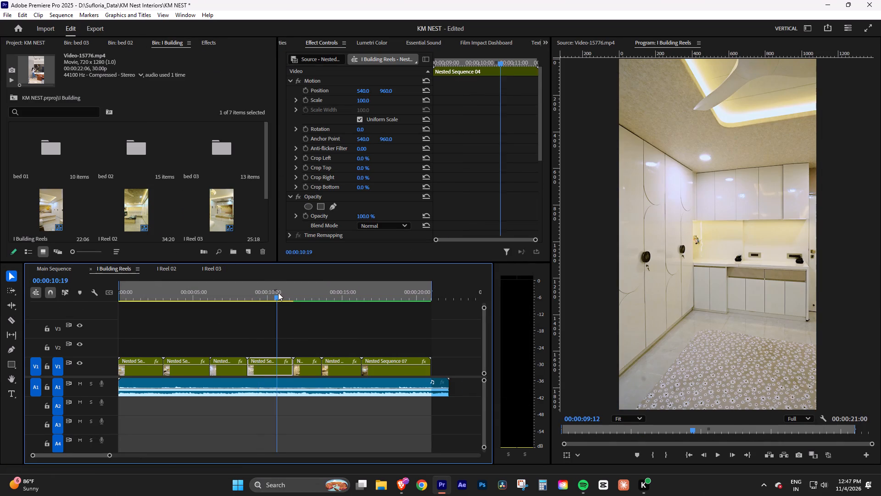
pyautogui.press('space')
pyautogui.click(316, 334)
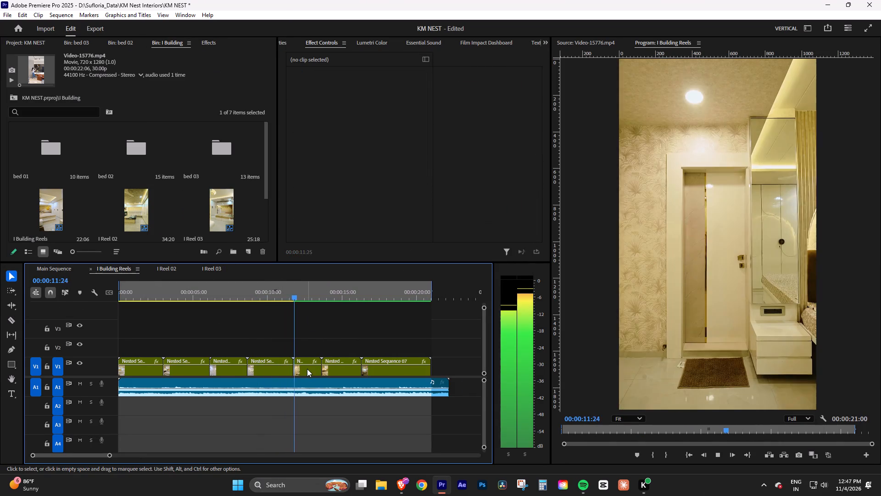
pyautogui.press('space')
pyautogui.click(307, 369)
pyautogui.doubleClick(307, 369)
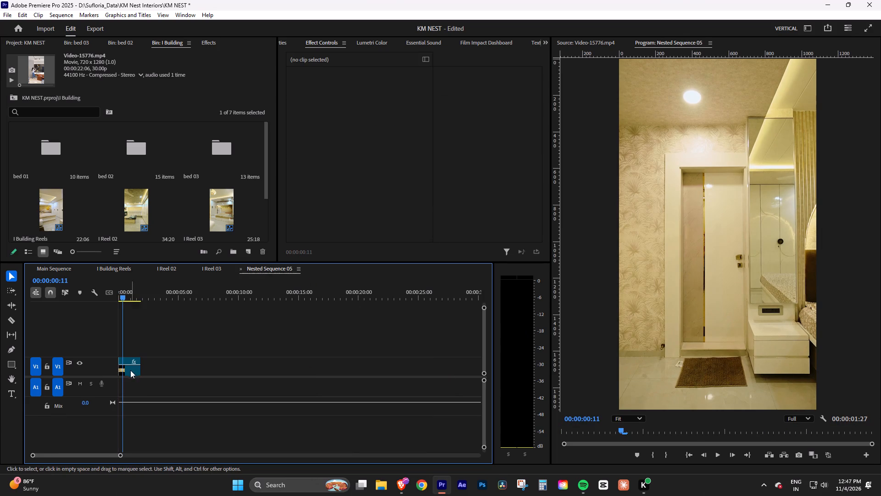
pyautogui.click(130, 370)
pyautogui.scroll(-9, 343, 210)
pyautogui.click(319, 165)
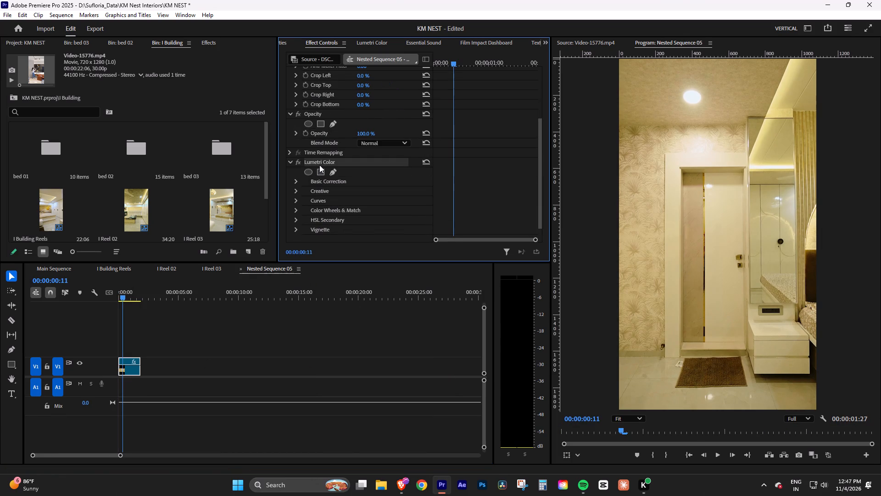
pyautogui.press('Delete')
# Paste the copied Lumetri Color attributes onto the clip in Nested Sequence 05 and return to I Building Reels.
pyautogui.rightClick(322, 180)
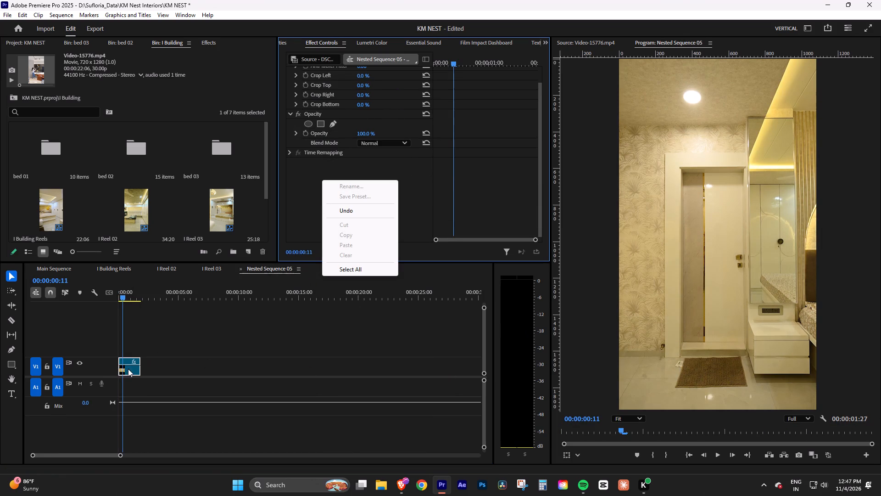
pyautogui.rightClick(128, 369)
pyautogui.click(168, 38)
pyautogui.click(474, 394)
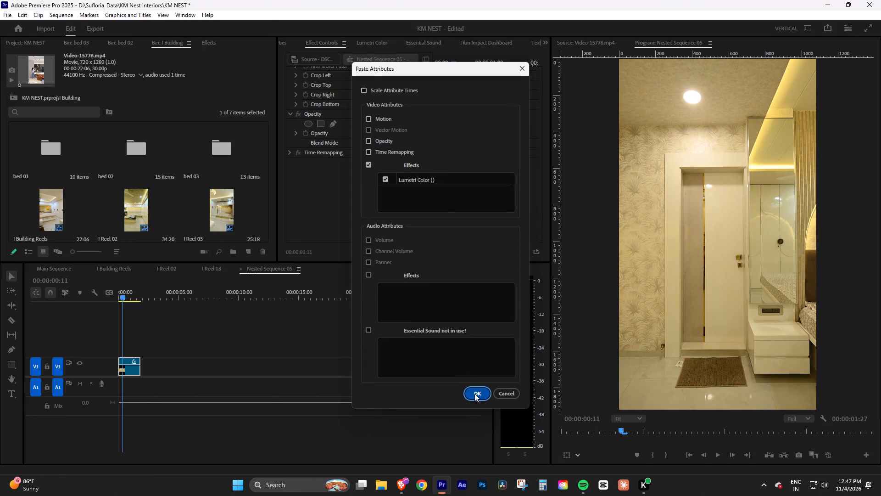
pyautogui.click(122, 268)
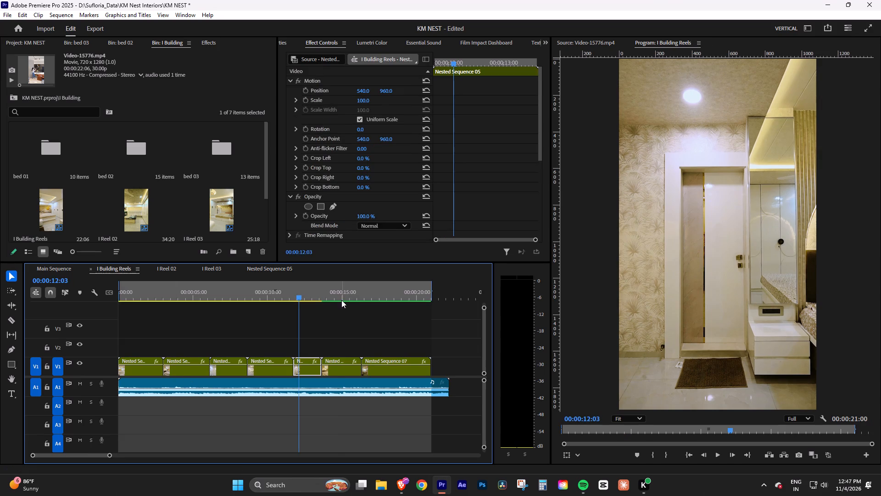
# Open the sixth clip's Nested Sequence 06 and delete the Lumetri Color effect from DSC_0966.
pyautogui.click(339, 293)
pyautogui.doubleClick(334, 367)
pyautogui.click(135, 367)
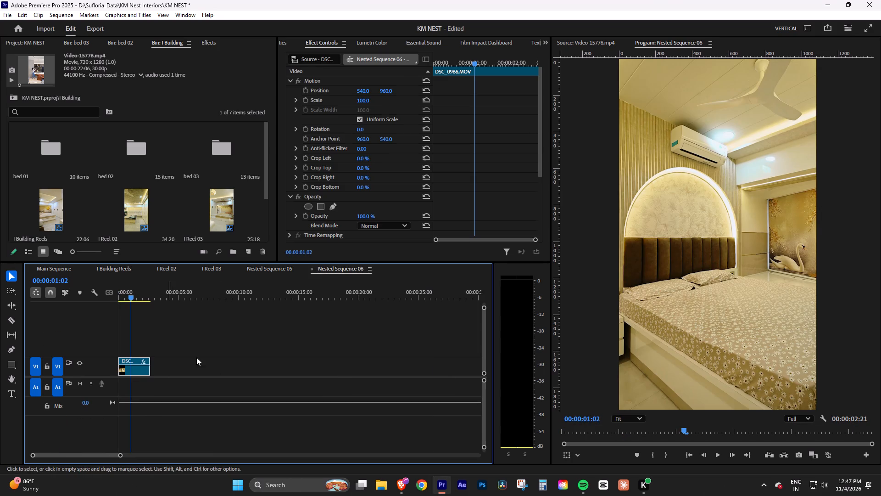
pyautogui.scroll(-8, 364, 211)
pyautogui.click(328, 169)
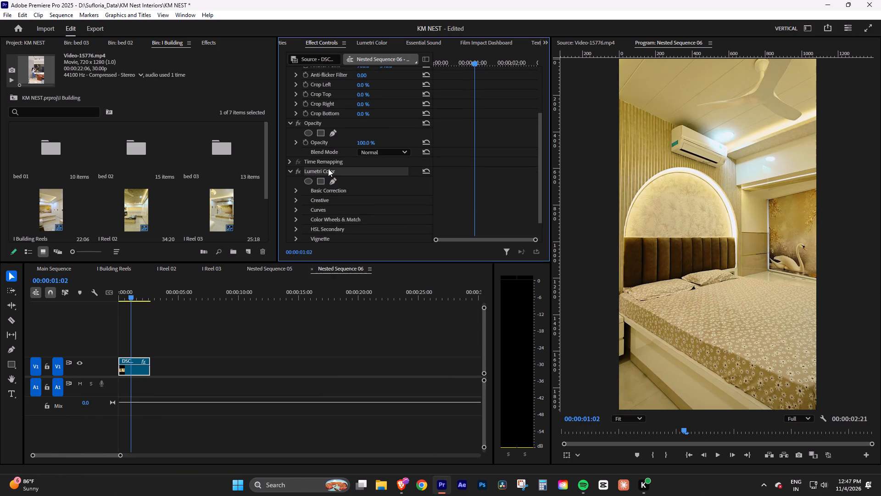
pyautogui.press('Delete')
# Paste the copied Lumetri Color attributes onto DSC_0966 and return to I Building Reels.
pyautogui.rightClick(143, 371)
pyautogui.click(206, 41)
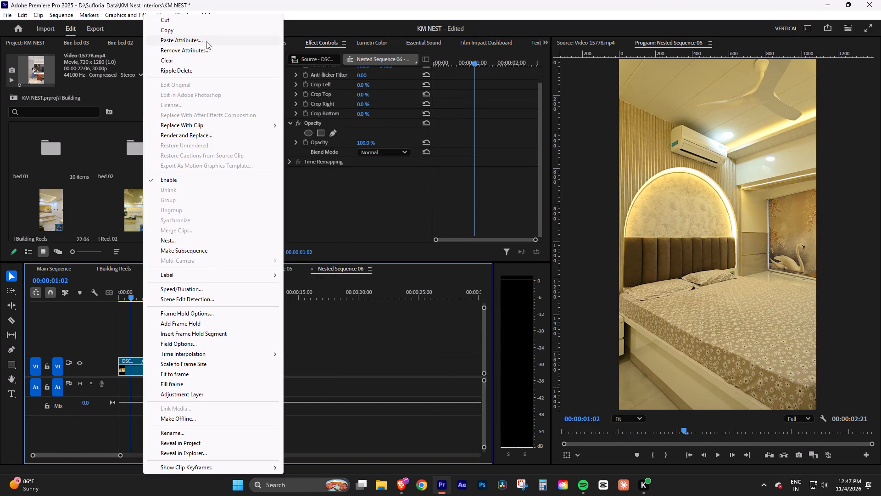
pyautogui.click(476, 388)
pyautogui.click(475, 389)
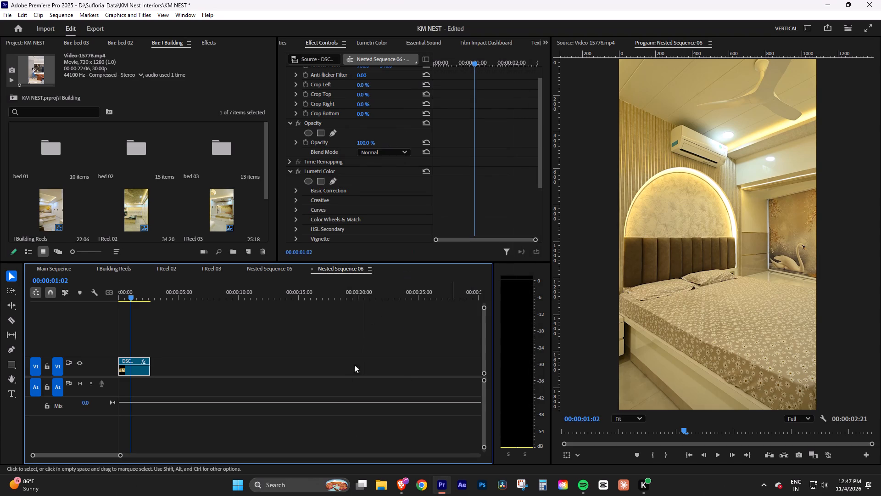
pyautogui.click(115, 265)
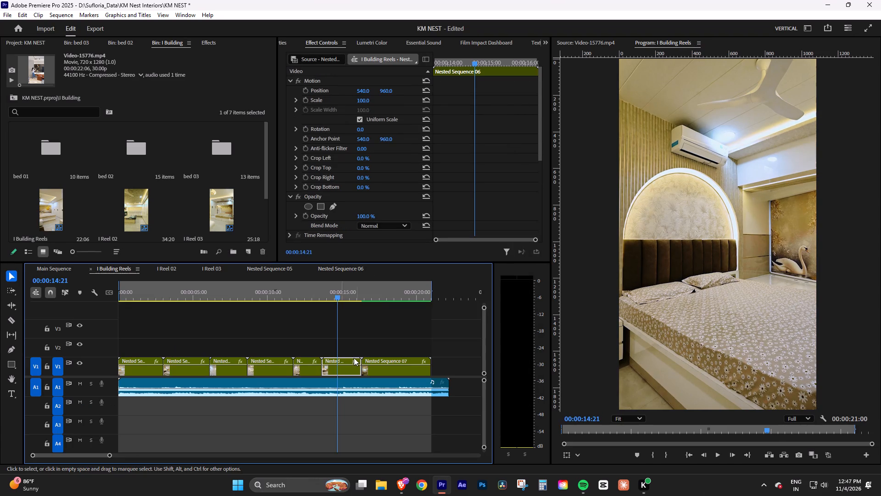
# Open the last clip's Nested Sequence 07 and delete the Lumetri Color effect from DSC_0994.
pyautogui.click(381, 292)
pyautogui.click(385, 372)
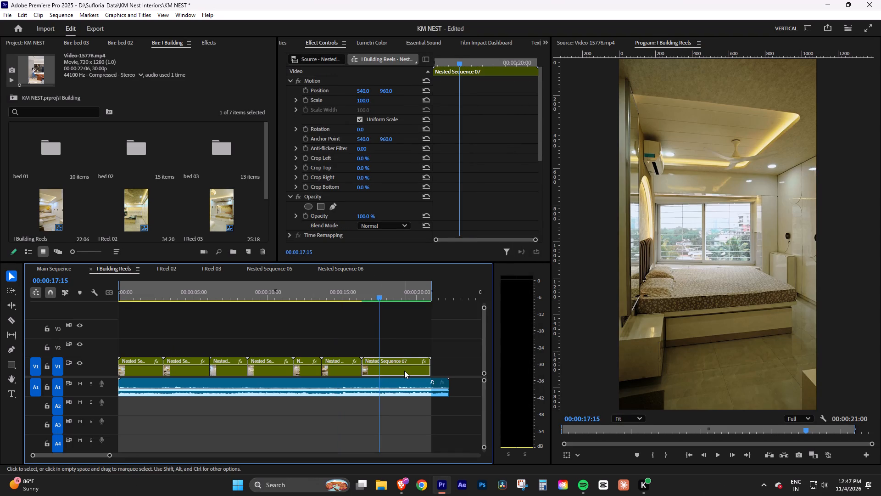
pyautogui.doubleClick(404, 371)
pyautogui.click(137, 372)
pyautogui.scroll(-6, 329, 224)
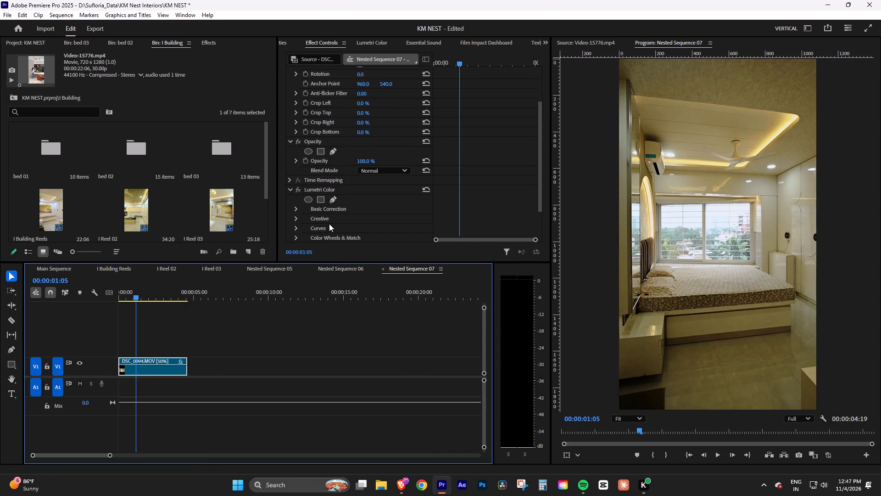
pyautogui.click(329, 189)
pyautogui.press('Delete')
# Paste the copied Lumetri Color attributes onto DSC_0994 in Nested Sequence 07.
pyautogui.rightClick(330, 220)
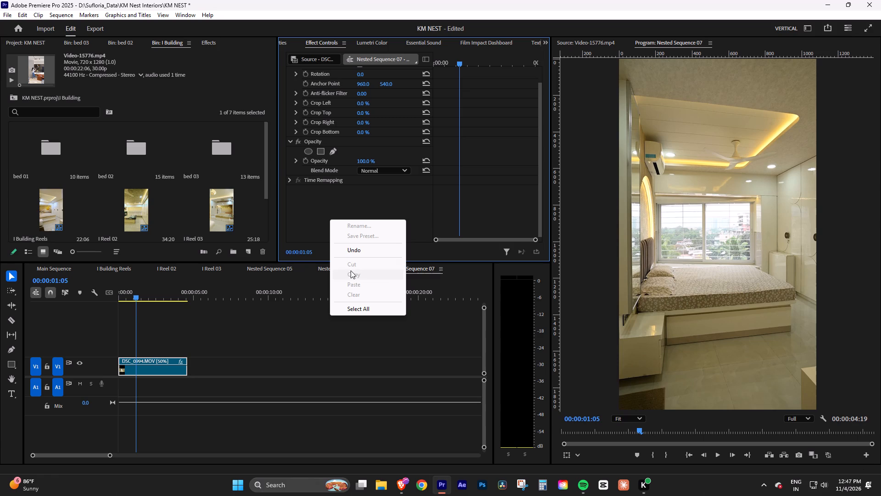
pyautogui.rightClick(168, 368)
pyautogui.click(211, 39)
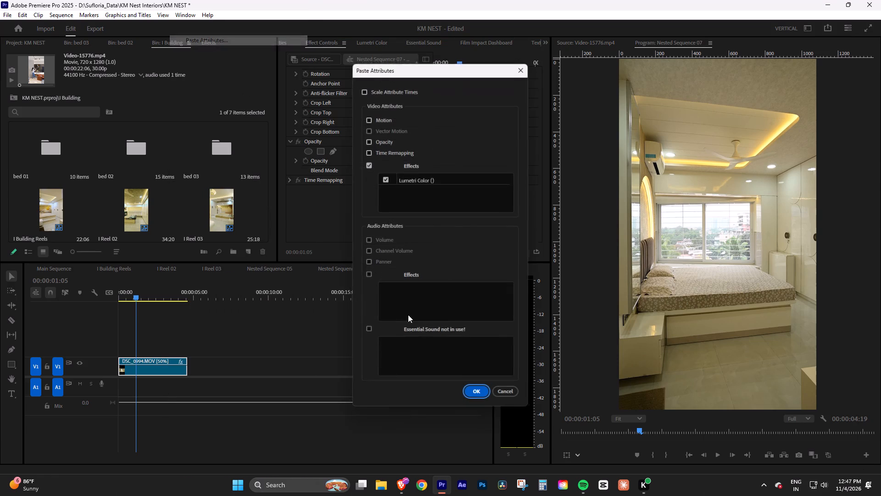
pyautogui.click(474, 395)
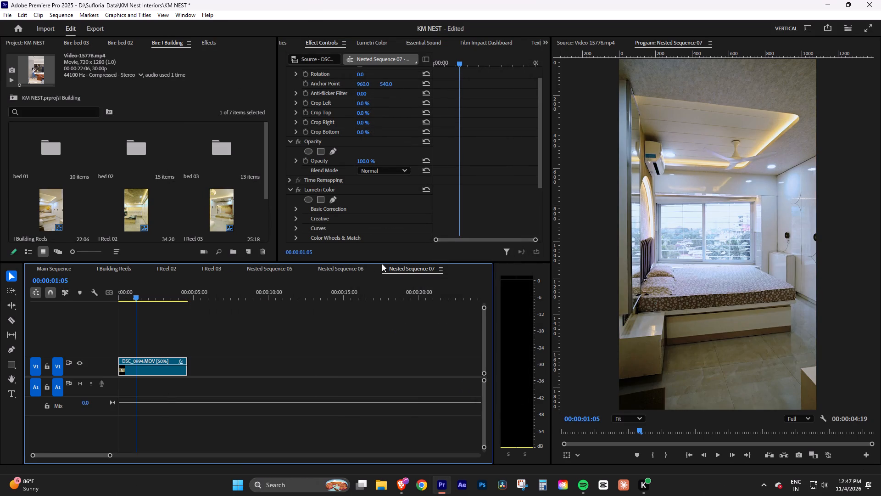
# Correct DSC_0994's white balance in Lumetri Color by sampling the white front panel of the bed base.
pyautogui.click(379, 42)
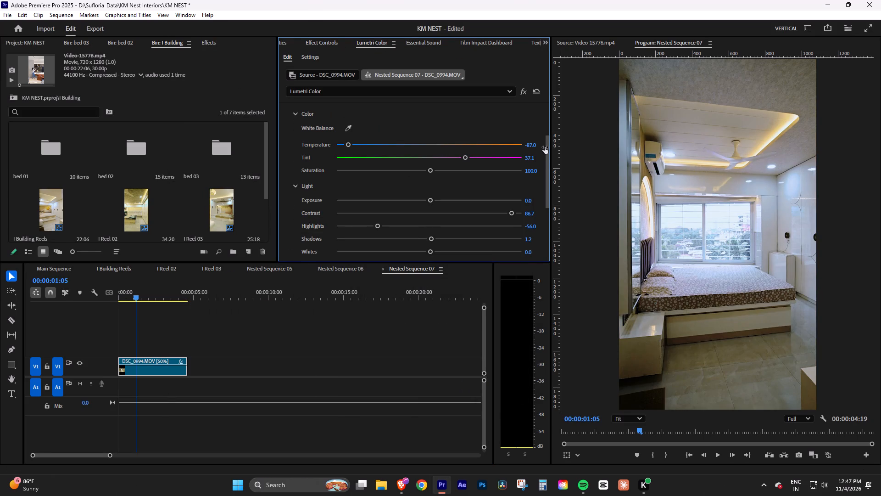
pyautogui.moveTo(546, 147); pyautogui.dragTo(545, 159)
pyautogui.click(545, 159)
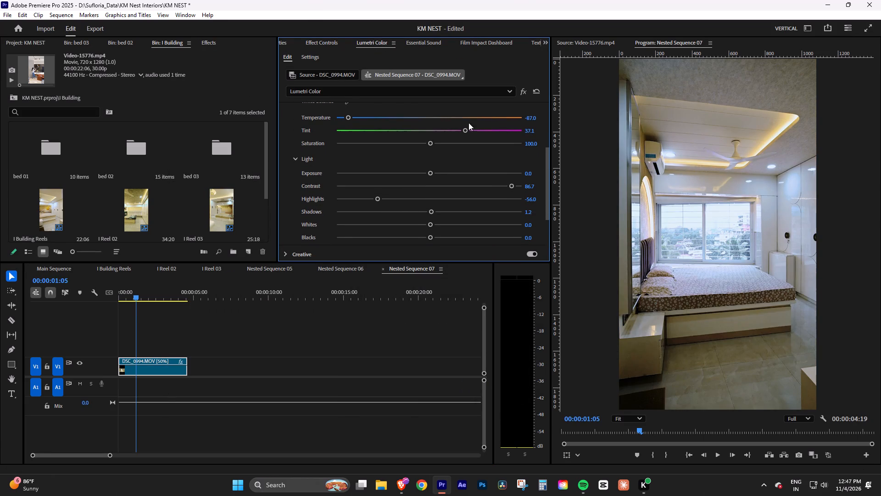
pyautogui.scroll(3, 424, 155)
pyautogui.click(351, 126)
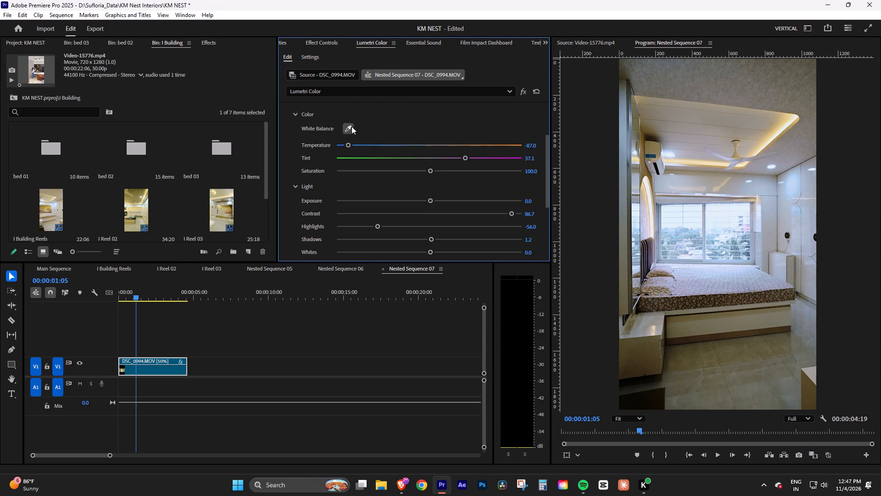
pyautogui.click(722, 324)
# Set DSC_0994's Lumetri light values to contrast 100, highlights about -80.7 and shadows -0.7, checking them in playback.
pyautogui.click(430, 237)
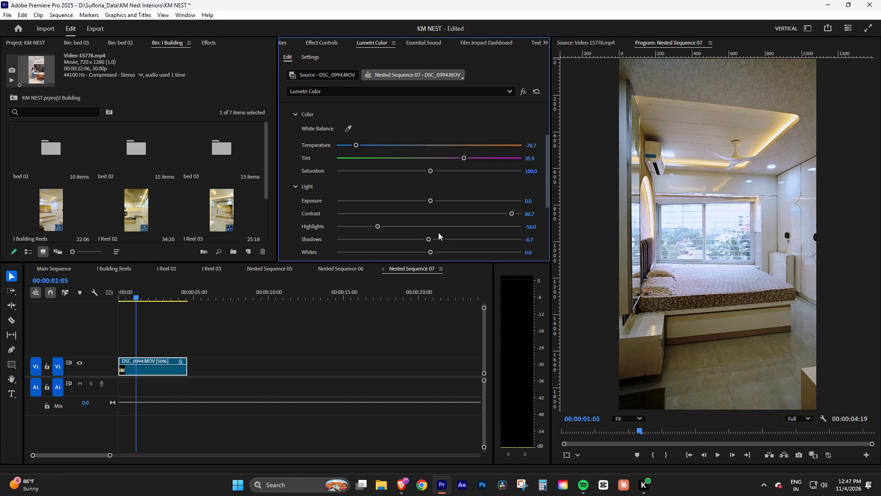
pyautogui.moveTo(513, 213); pyautogui.dragTo(523, 211)
pyautogui.moveTo(374, 225); pyautogui.dragTo(320, 229)
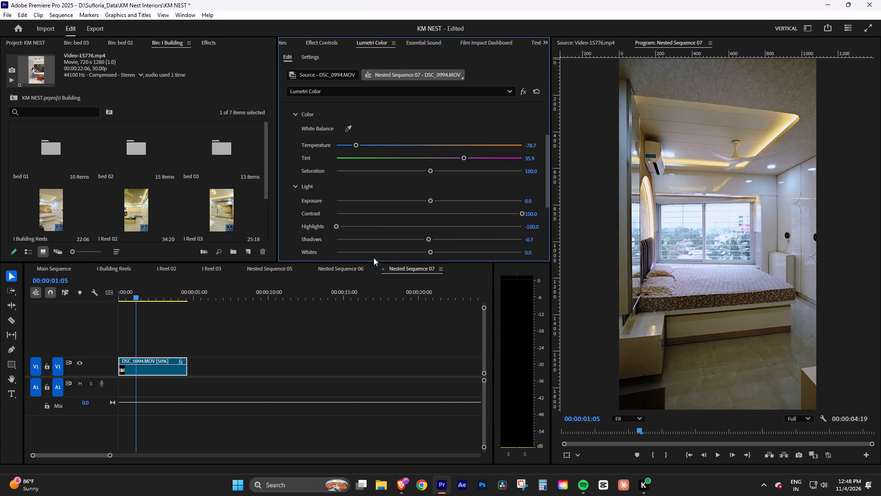
pyautogui.press('space')
pyautogui.press('space')
pyautogui.moveTo(343, 226); pyautogui.dragTo(351, 227)
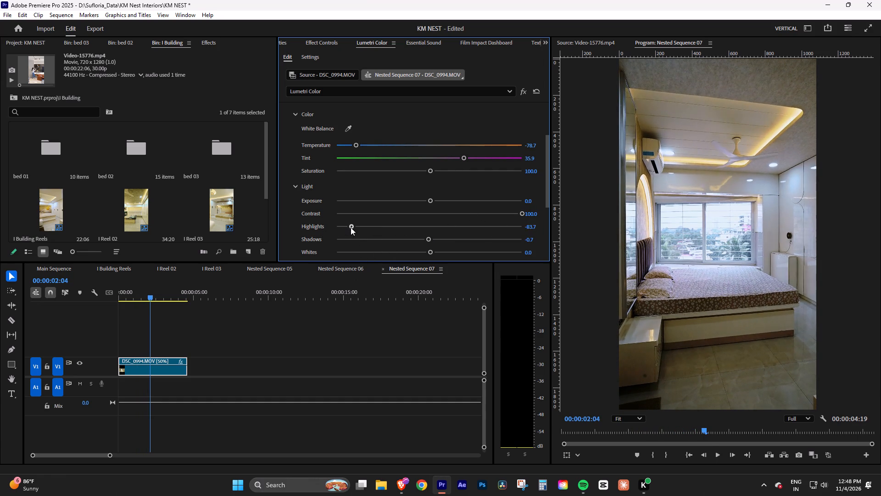
pyautogui.moveTo(351, 227); pyautogui.dragTo(353, 227)
pyautogui.press('space')
pyautogui.press('space')
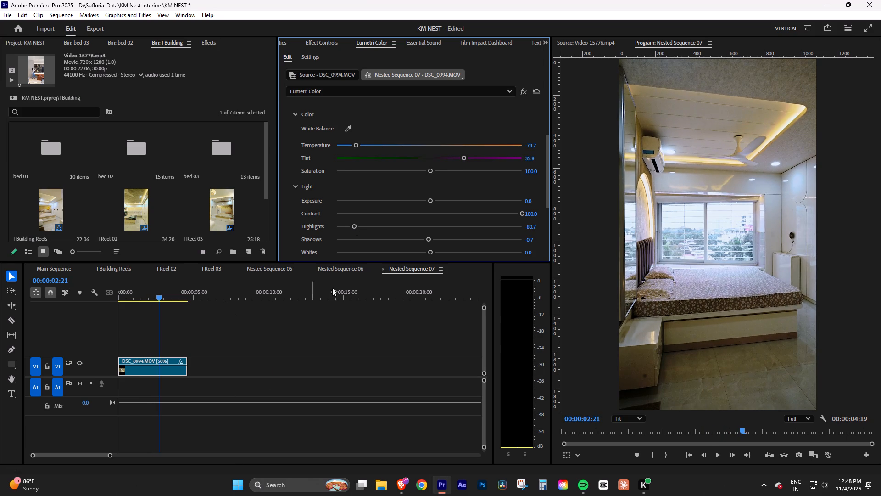
# Close the open Nested Sequence 07, Nested Sequence 06 and Nested Sequence 05 timelines.
pyautogui.click(382, 270)
pyautogui.click(314, 269)
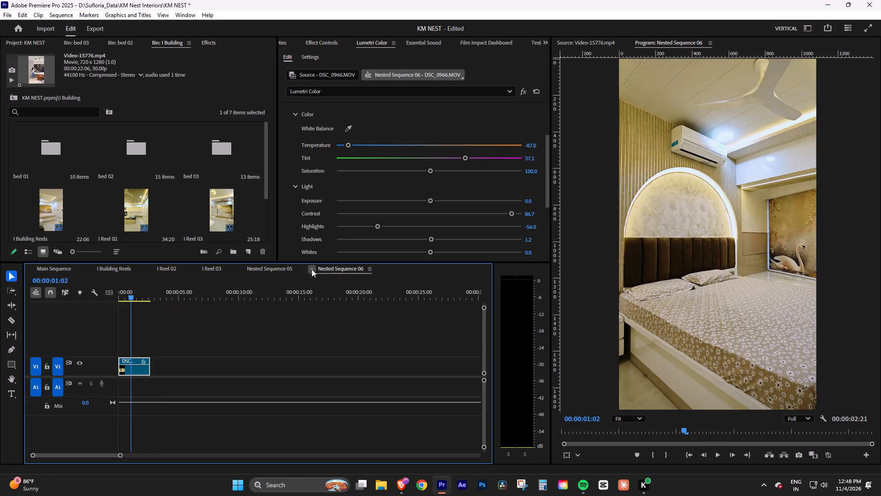
pyautogui.click(242, 270)
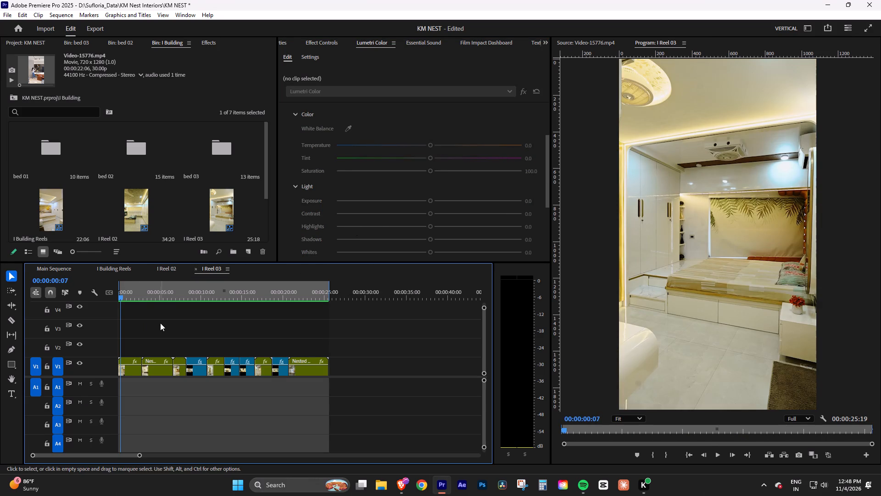
# Examine the first clip of I Reel 03, checking its applied effects and playing back the opening.
pyautogui.click(160, 323)
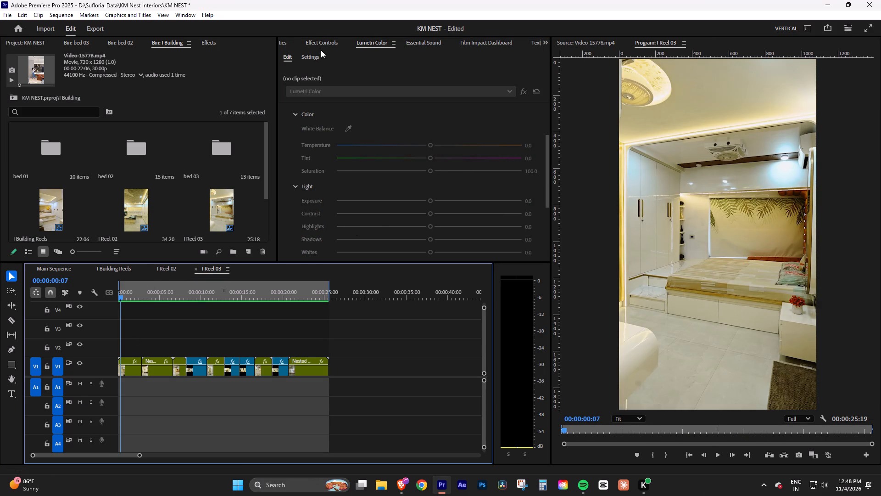
pyautogui.click(321, 41)
pyautogui.click(132, 375)
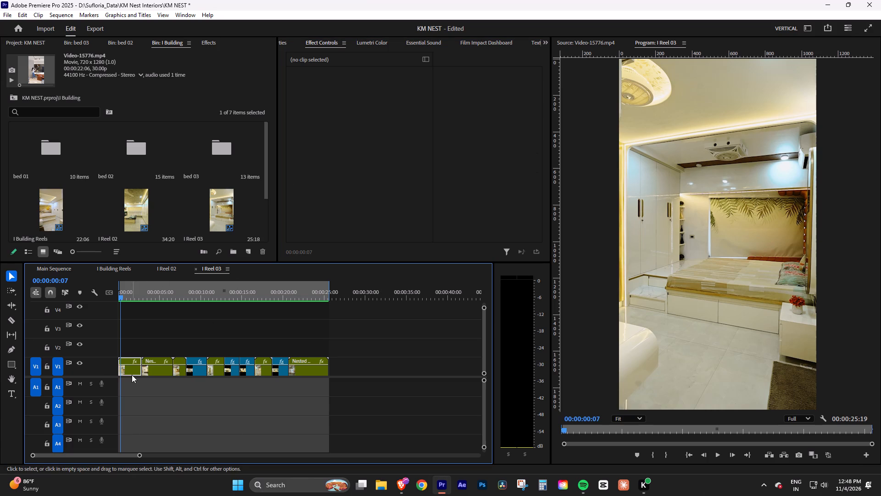
pyautogui.scroll(-11, 456, 213)
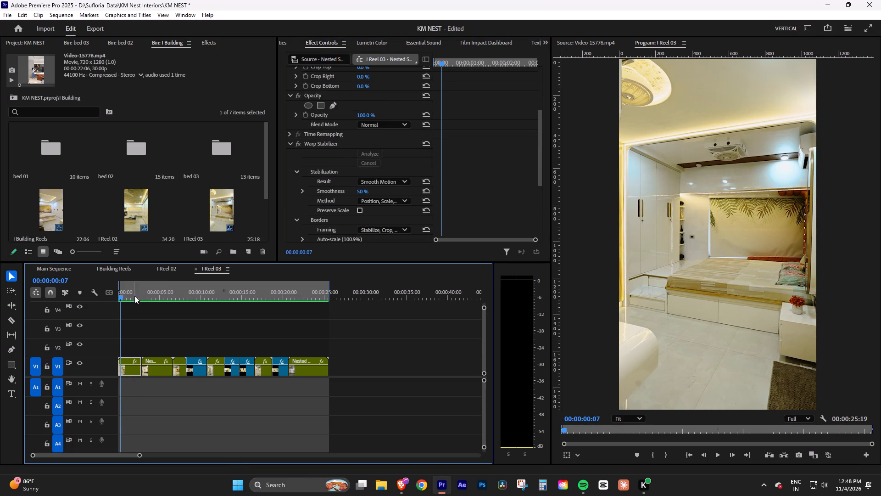
pyautogui.click(144, 293)
pyautogui.press('space')
pyautogui.moveTo(159, 293); pyautogui.dragTo(77, 308)
pyautogui.press('space')
pyautogui.press('space')
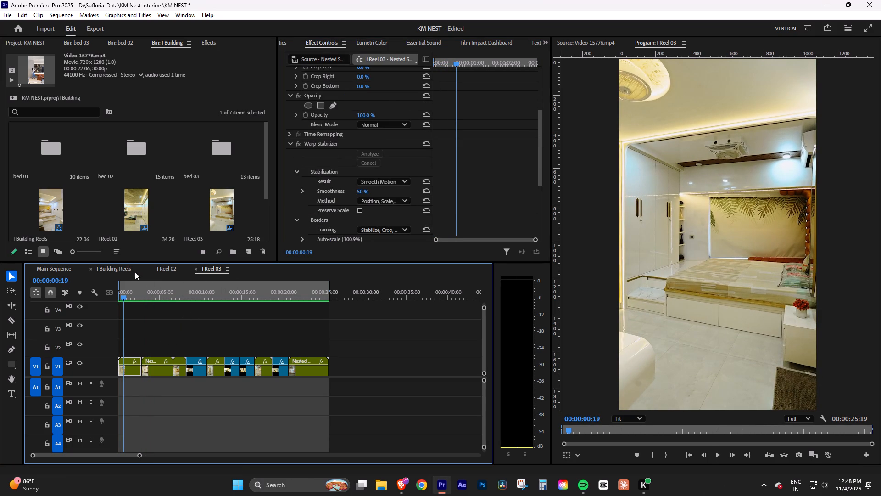
# Return to I Building Reels, play its opening, and run the Warp Stabilizer analysis on the last clip, Nested Sequence 07.
pyautogui.click(122, 268)
pyautogui.moveTo(149, 290); pyautogui.dragTo(84, 303)
pyautogui.press('space')
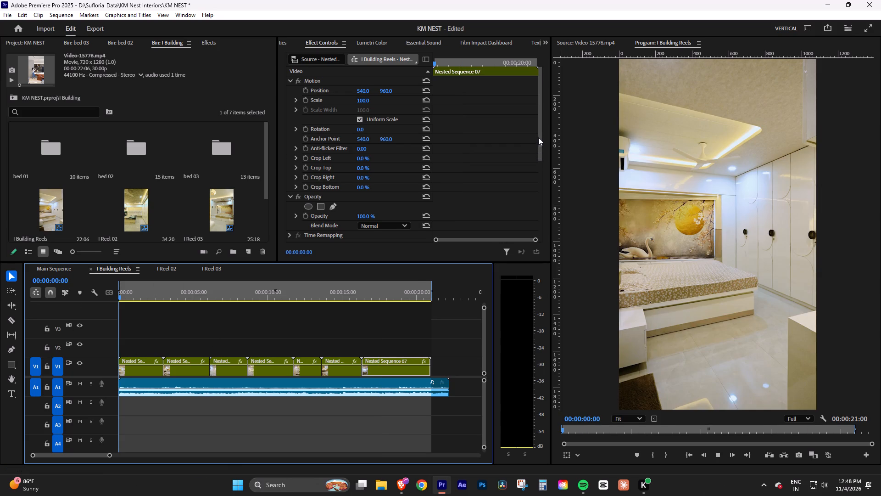
pyautogui.moveTo(539, 137); pyautogui.dragTo(541, 180)
pyautogui.press('space')
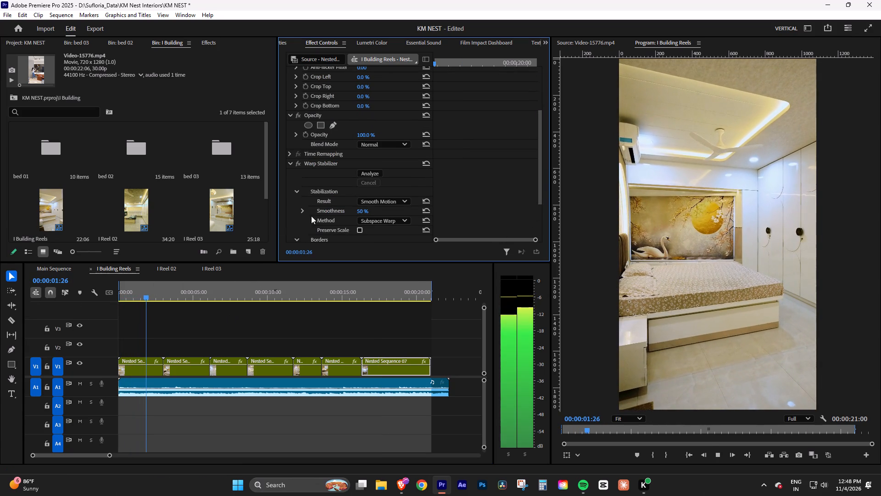
pyautogui.click(360, 175)
pyautogui.click(223, 331)
pyautogui.press('space')
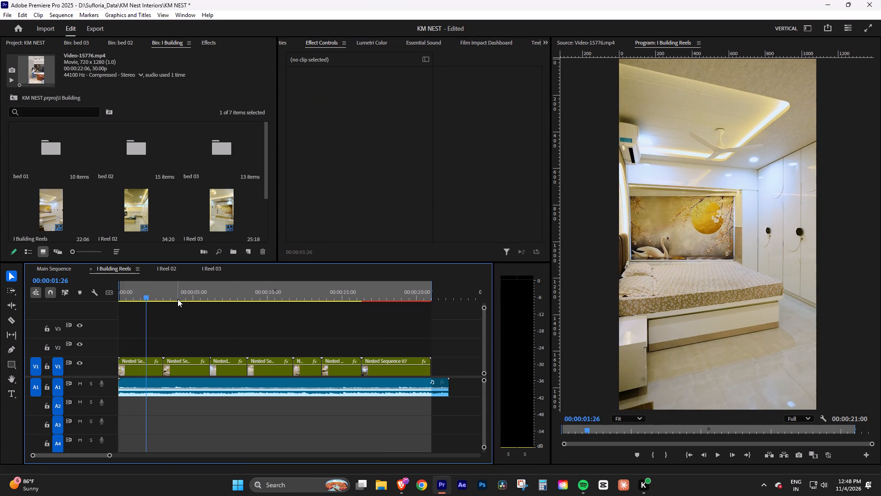
# Run the Warp Stabilizer analysis on the second clip of I Building Reels.
pyautogui.click(174, 295)
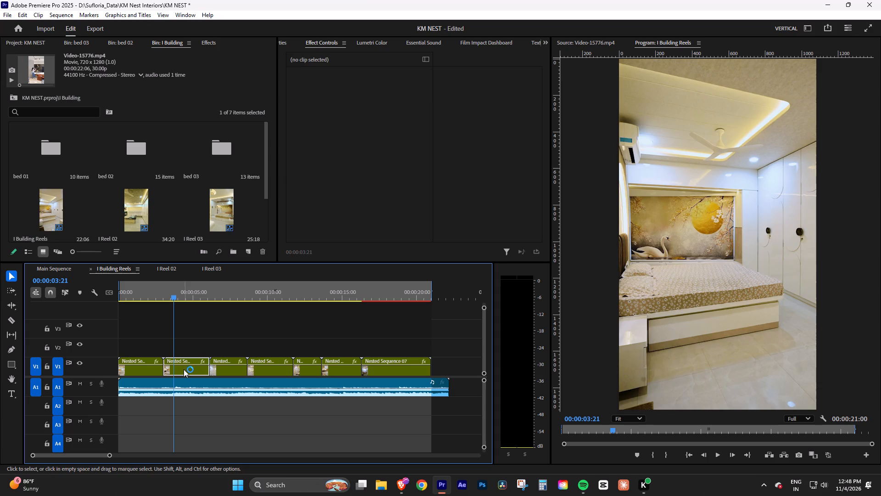
pyautogui.click(184, 369)
pyautogui.moveTo(540, 121); pyautogui.dragTo(537, 152)
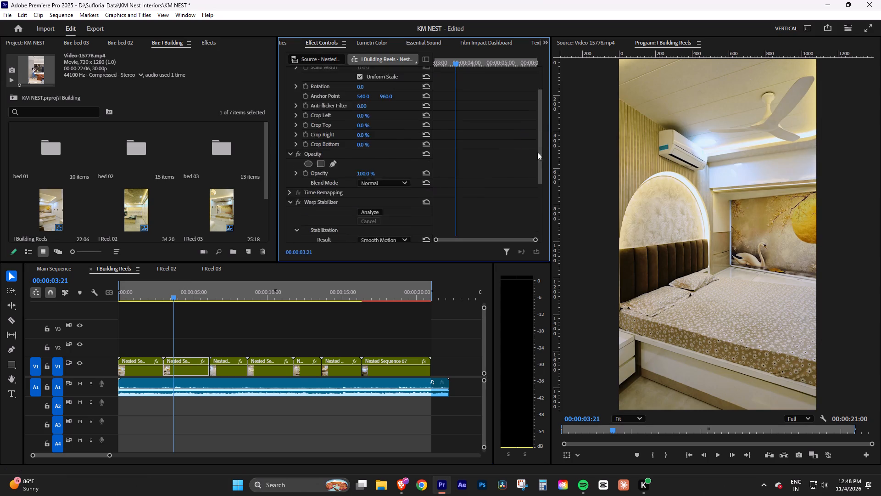
pyautogui.moveTo(537, 152); pyautogui.dragTo(535, 174)
pyautogui.click(378, 155)
# Run the Warp Stabilizer analysis on the third clip, showing the white wardrobes.
pyautogui.click(228, 293)
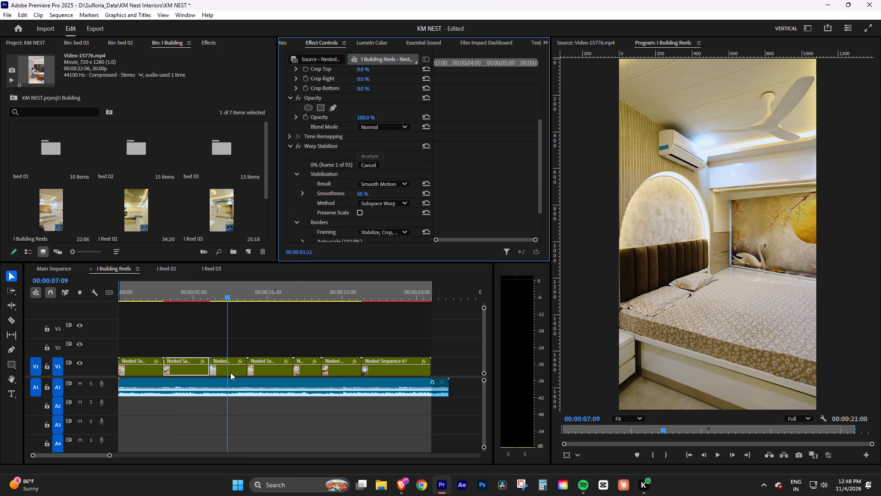
pyautogui.click(230, 372)
pyautogui.moveTo(541, 132); pyautogui.dragTo(541, 180)
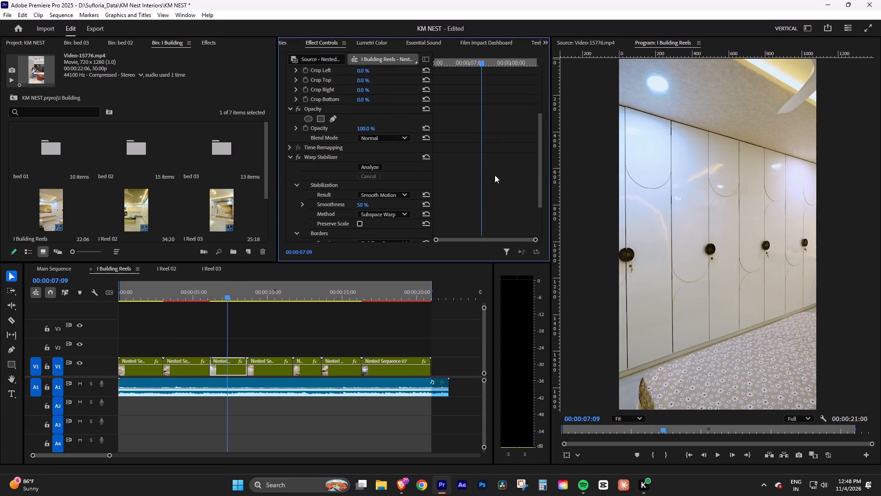
pyautogui.click(368, 168)
# Run the Warp Stabilizer analysis on the fourth clip of I Building Reels.
pyautogui.click(268, 296)
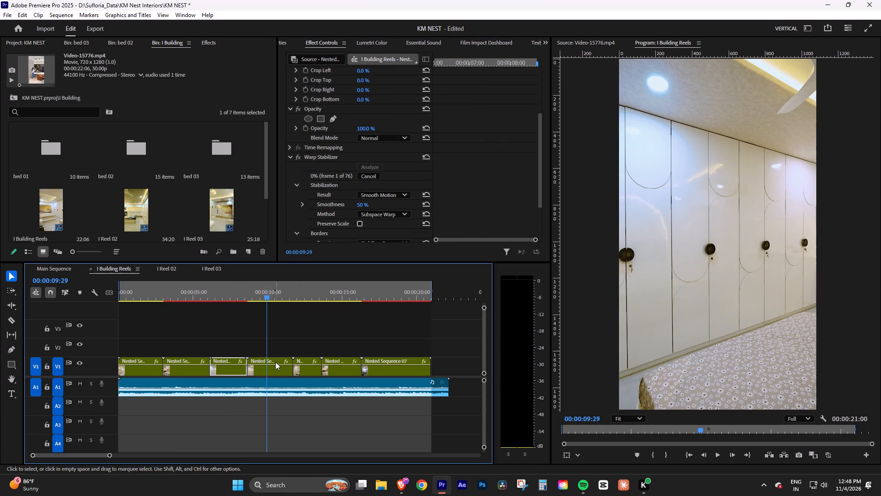
pyautogui.click(282, 368)
pyautogui.moveTo(540, 131); pyautogui.dragTo(540, 175)
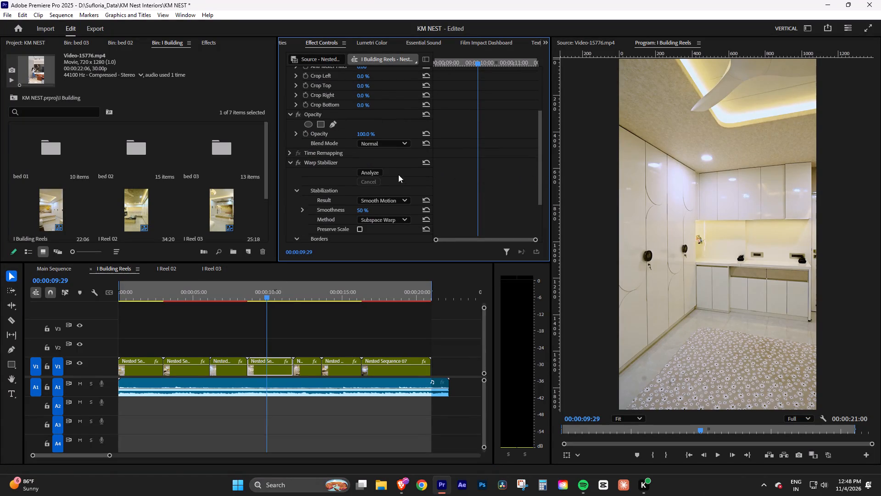
pyautogui.click(368, 172)
# Run the Warp Stabilizer analysis on the fifth clip, showing the bedroom door.
pyautogui.click(305, 293)
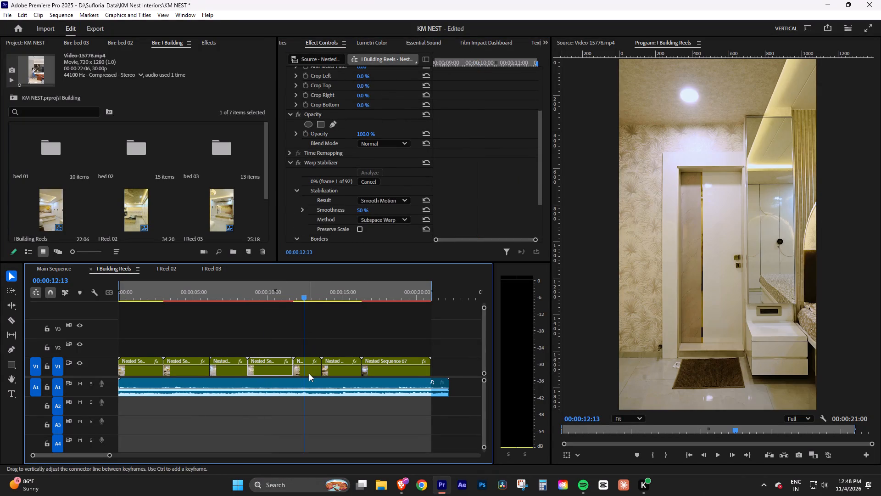
pyautogui.click(309, 373)
pyautogui.moveTo(541, 130); pyautogui.dragTo(532, 181)
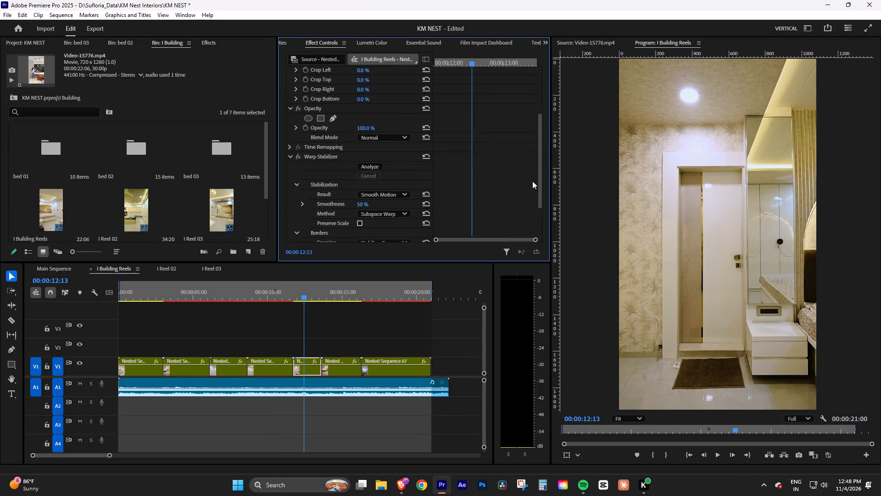
pyautogui.moveTo(532, 181); pyautogui.dragTo(536, 179)
pyautogui.click(373, 162)
# Run the Warp Stabilizer analysis on the sixth clip of I Building Reels.
pyautogui.click(336, 292)
pyautogui.click(344, 374)
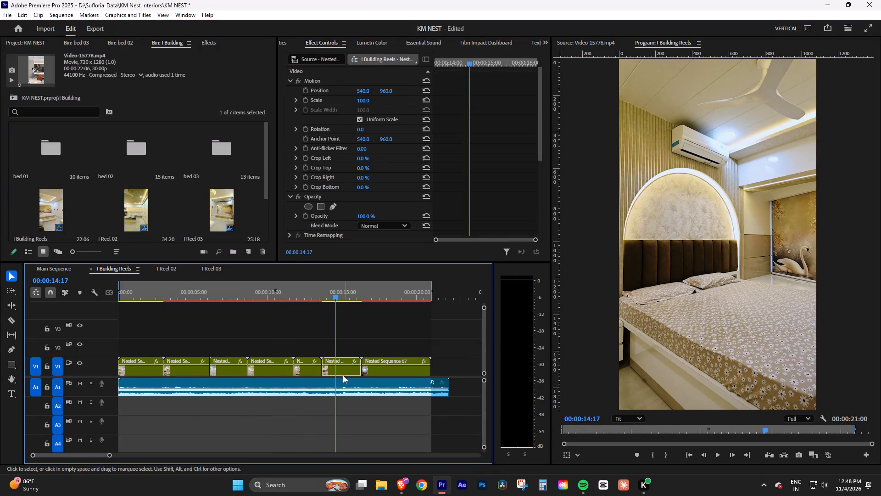
pyautogui.moveTo(540, 125); pyautogui.dragTo(540, 169)
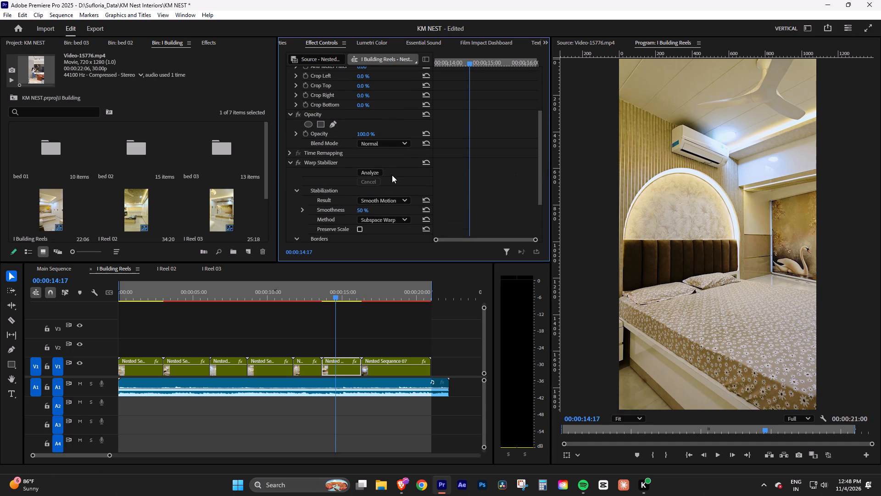
pyautogui.click(378, 172)
# Check the Warp Stabilizer analysis progress on the last clip, Nested Sequence 07.
pyautogui.click(374, 289)
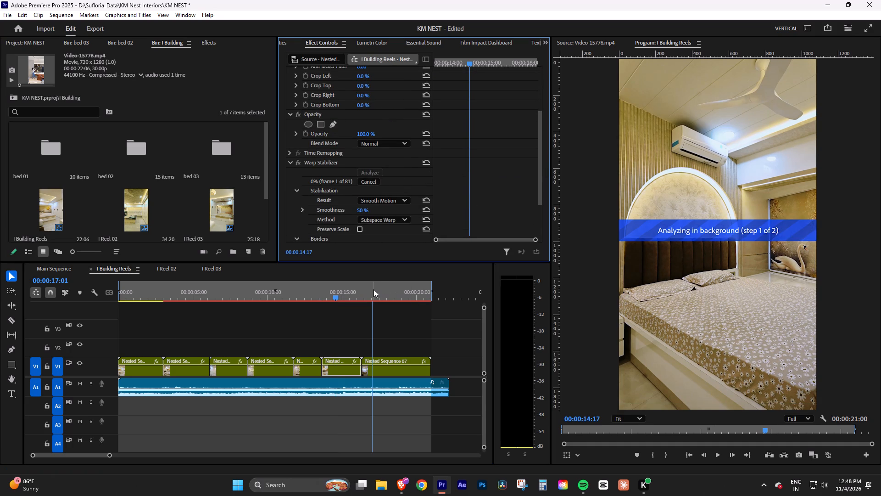
pyautogui.click(388, 373)
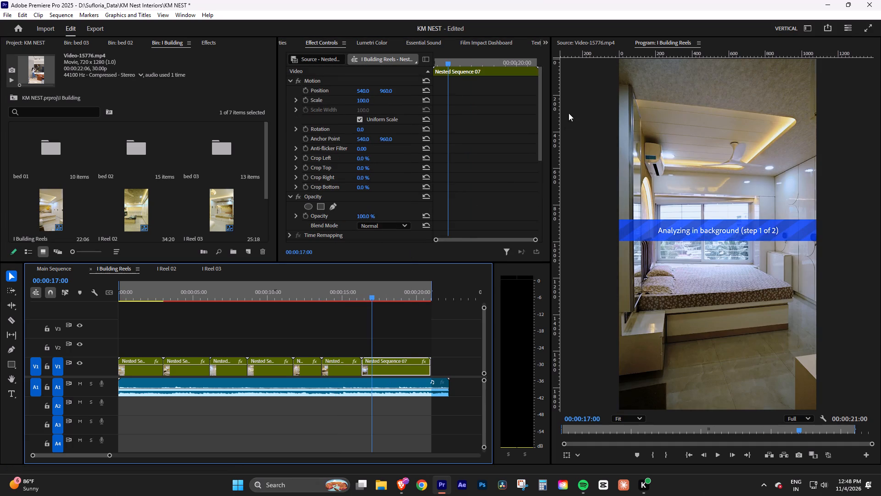
pyautogui.moveTo(538, 126); pyautogui.dragTo(537, 186)
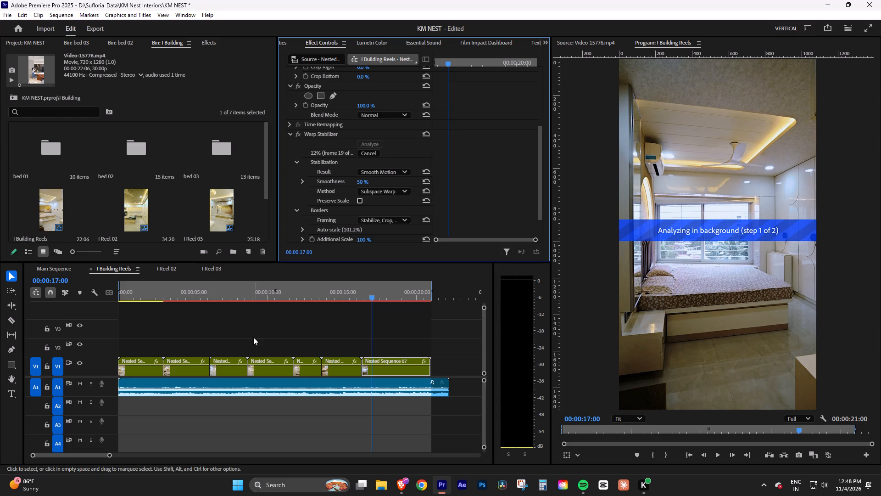
# Trim the end of the A1 music to the last video clip's end at 00:00:21:00 and move the playhead there.
pyautogui.moveTo(450, 392); pyautogui.dragTo(438, 389)
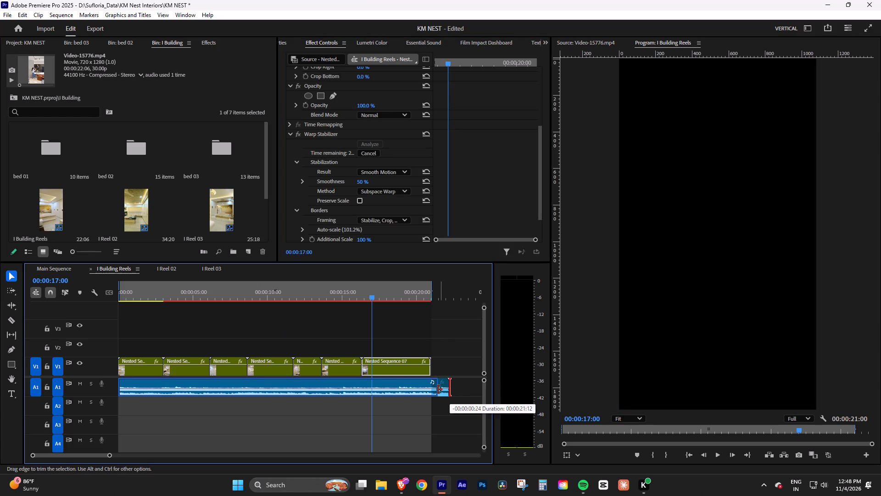
pyautogui.moveTo(438, 389); pyautogui.dragTo(432, 388)
pyautogui.click(455, 374)
pyautogui.moveTo(443, 294); pyautogui.dragTo(437, 294)
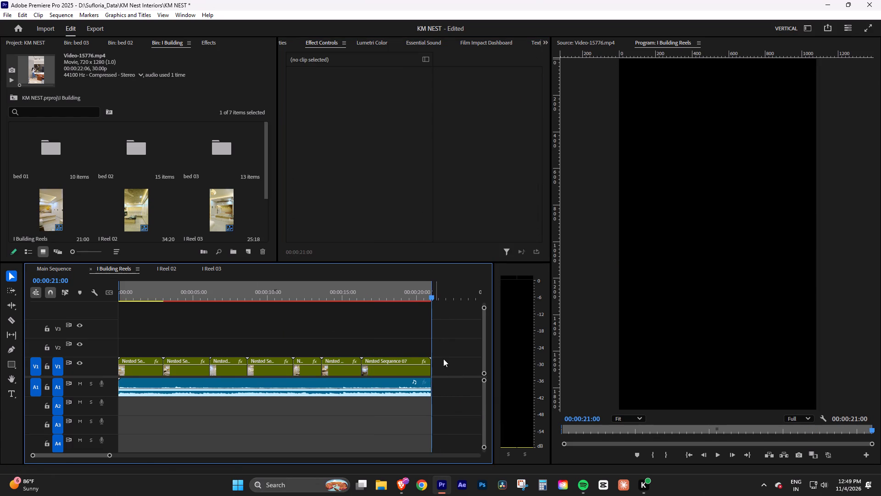
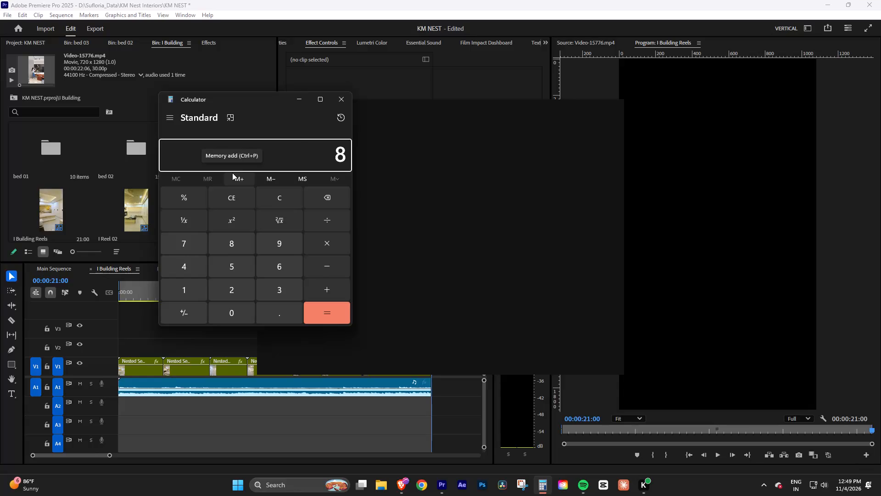
# Calculate 8500 minus 8273.52 in Calculator.
pyautogui.press('-')
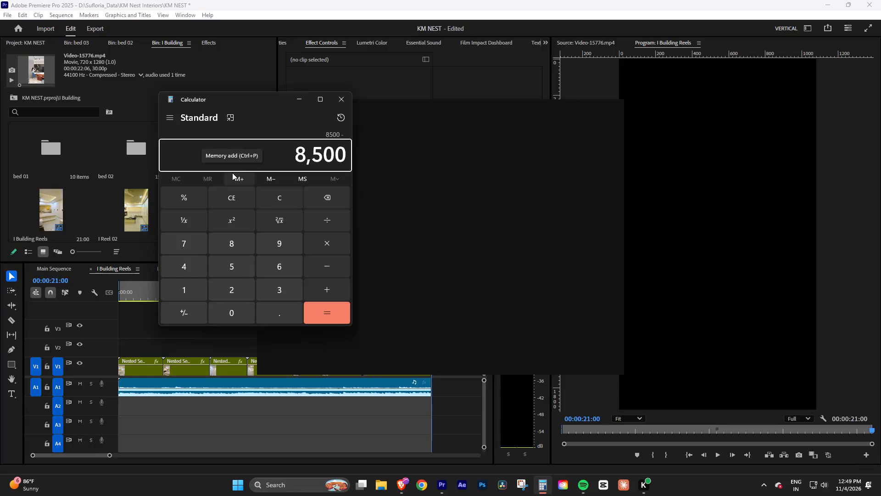
pyautogui.write('82')
pyautogui.write('73.5')
pyautogui.press('2')
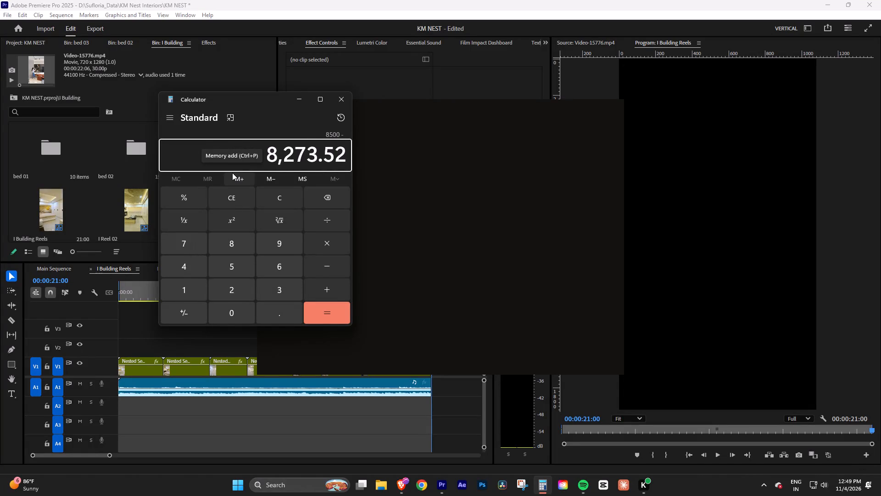
pyautogui.press('Return')
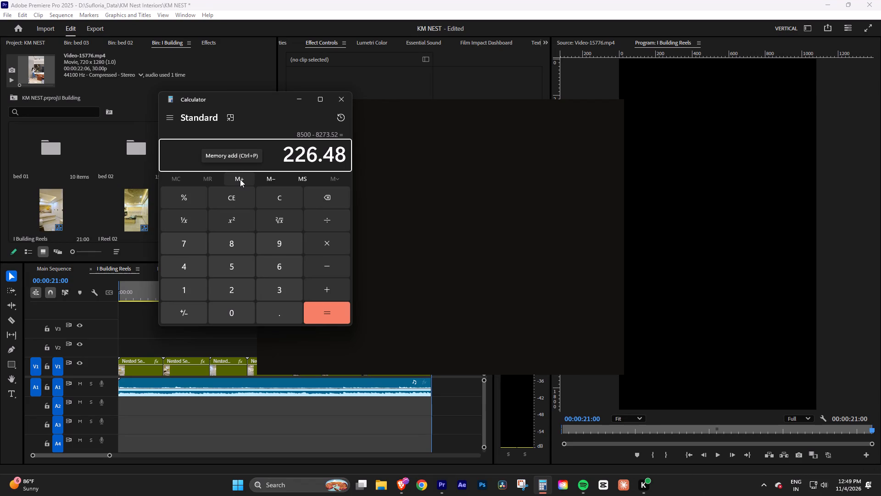
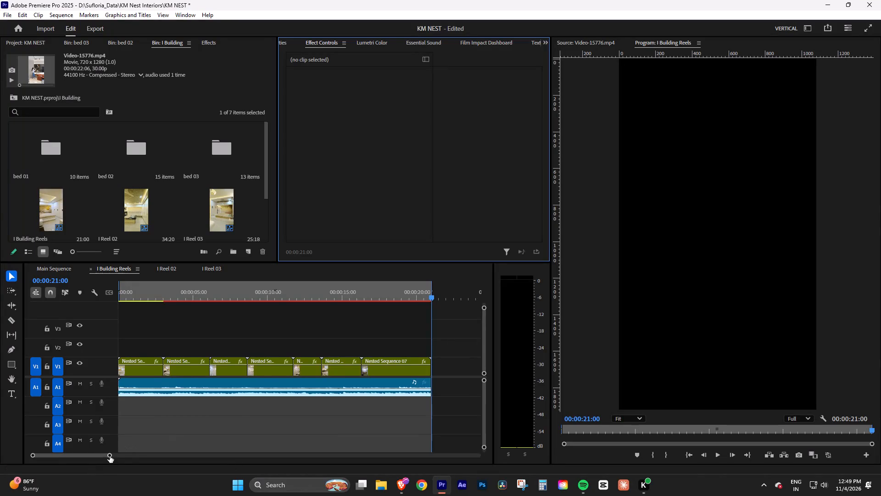
# Save the KM Nest project with its current edits.
pyautogui.moveTo(110, 456); pyautogui.dragTo(125, 456)
pyautogui.click(166, 433)
pyautogui.hotkey('ctrl', 's')
pyautogui.click(176, 421)
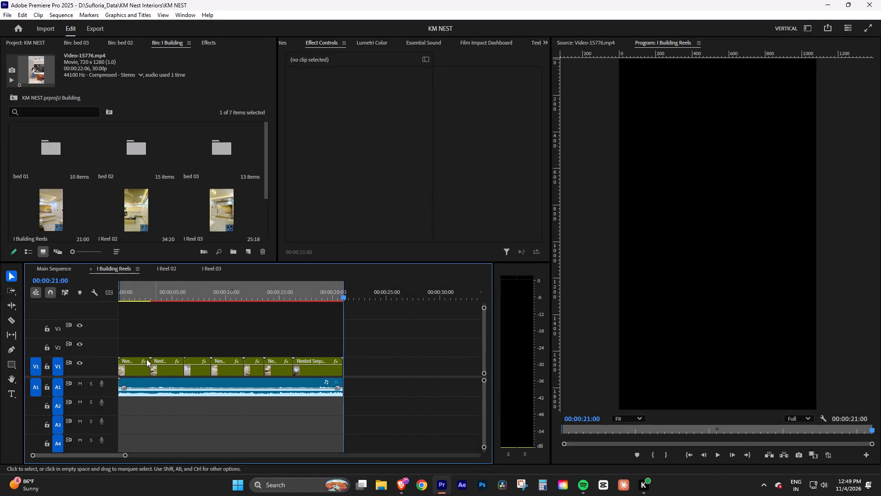
# Return the playhead to the start of the I Building Reels sequence.
pyautogui.moveTo(130, 292); pyautogui.dragTo(67, 299)
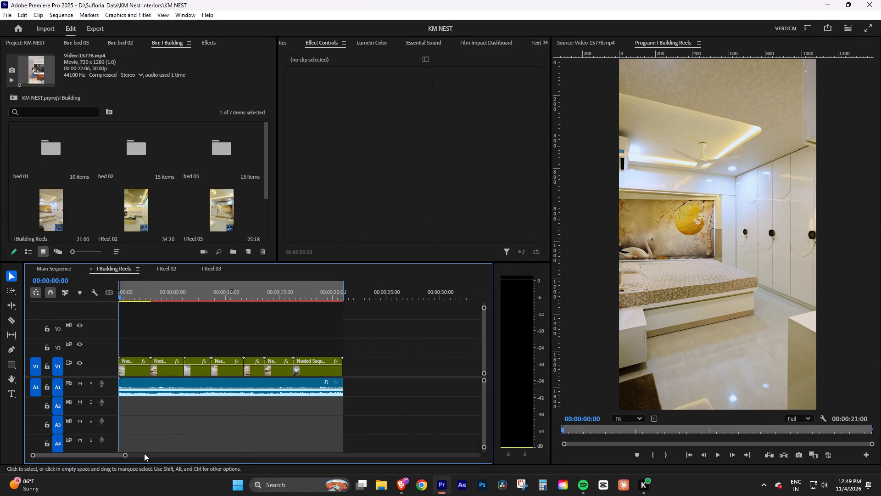
pyautogui.moveTo(124, 456); pyautogui.dragTo(120, 461)
pyautogui.click(222, 427)
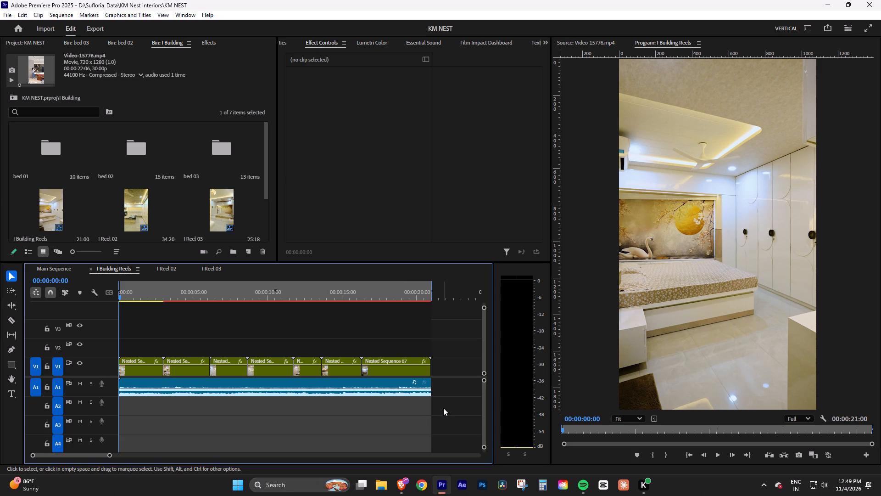
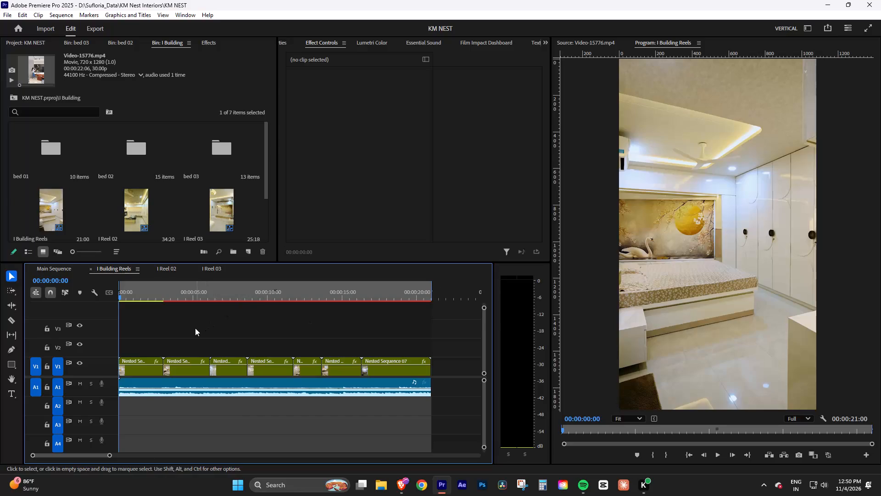
# Play and scrub through the opening nested clip of the I Building Reels sequence to review it.
pyautogui.press('space')
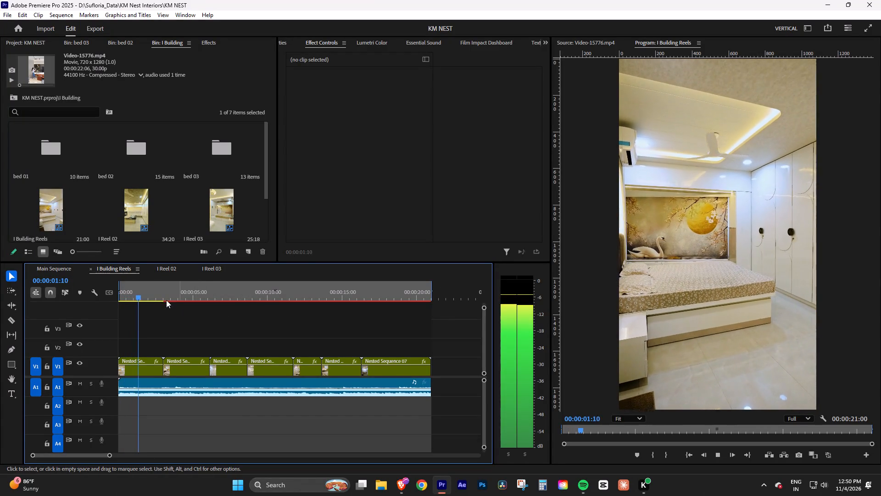
pyautogui.press('space')
pyautogui.moveTo(147, 293); pyautogui.dragTo(92, 307)
pyautogui.click(144, 290)
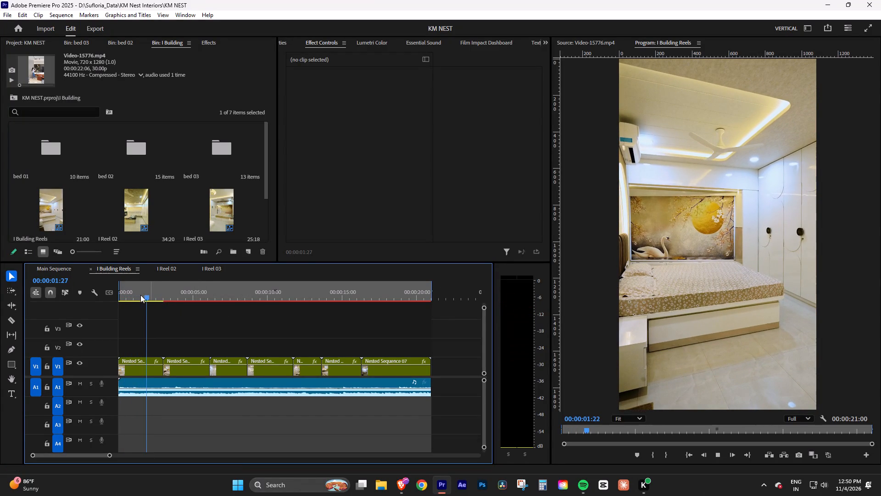
pyautogui.moveTo(141, 296); pyautogui.dragTo(104, 299)
pyautogui.moveTo(130, 295); pyautogui.dragTo(95, 299)
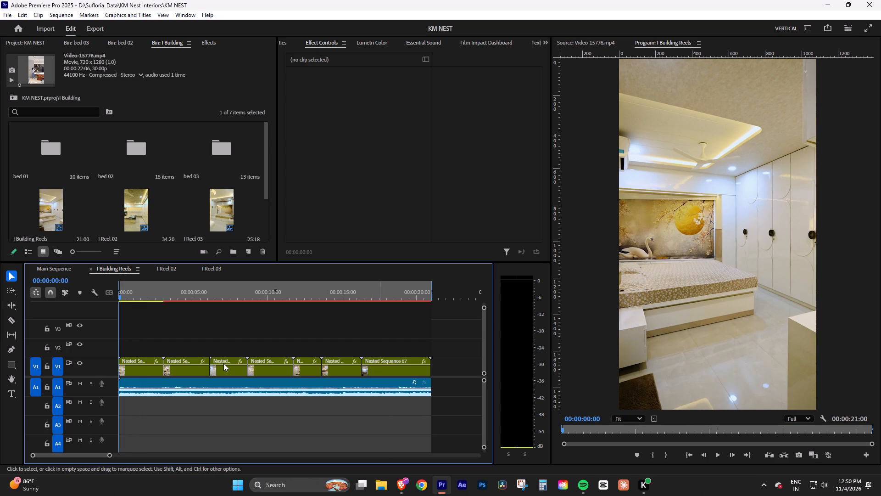
pyautogui.click(157, 333)
pyautogui.click(134, 295)
pyautogui.moveTo(132, 295); pyautogui.dragTo(109, 298)
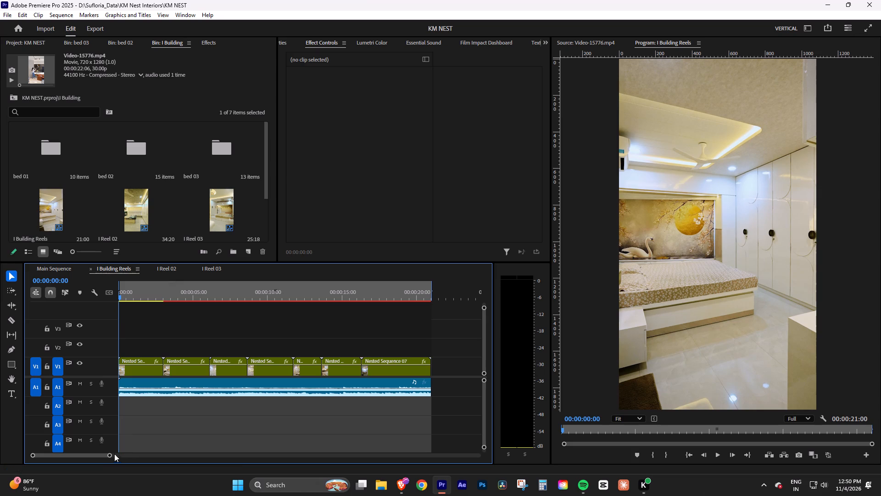
pyautogui.moveTo(109, 454); pyautogui.dragTo(117, 455)
pyautogui.click(115, 455)
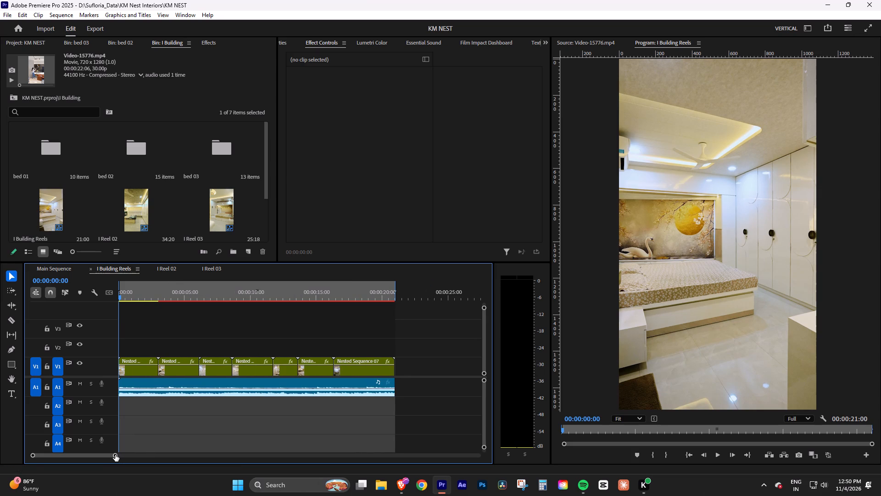
pyautogui.click(163, 437)
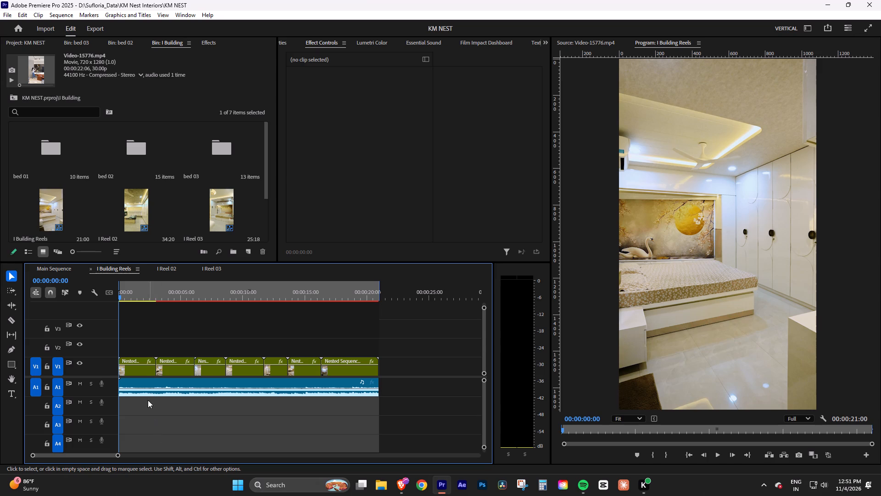
# Play the opening nested clip of the I Building Reels sequence for review and return the playhead to the start.
pyautogui.click(142, 372)
pyautogui.click(164, 428)
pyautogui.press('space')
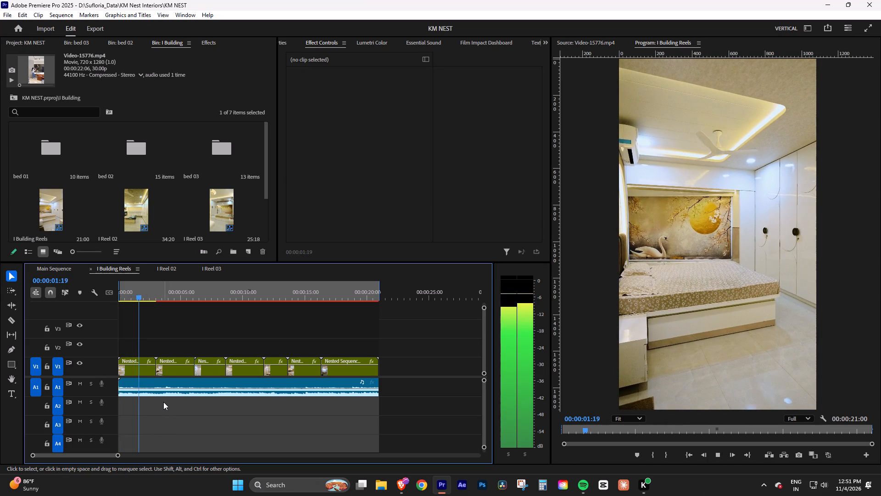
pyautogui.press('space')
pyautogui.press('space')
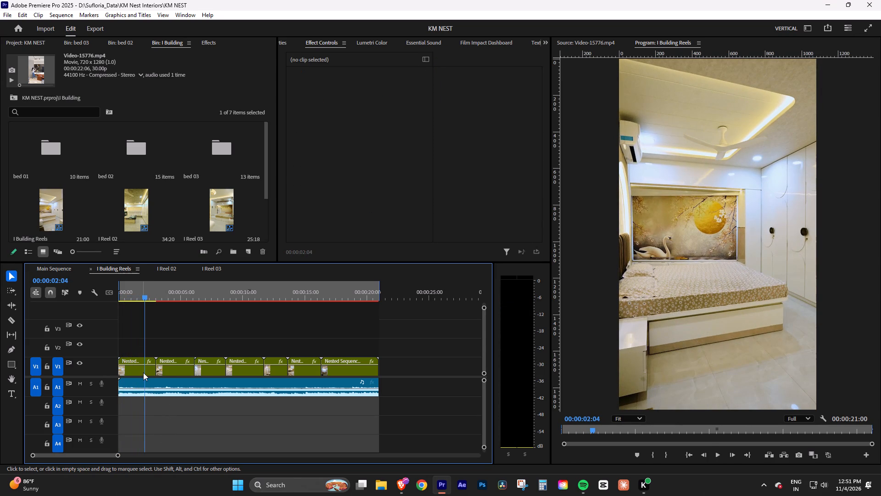
pyautogui.moveTo(141, 296); pyautogui.dragTo(112, 296)
pyautogui.moveTo(130, 293); pyautogui.dragTo(114, 295)
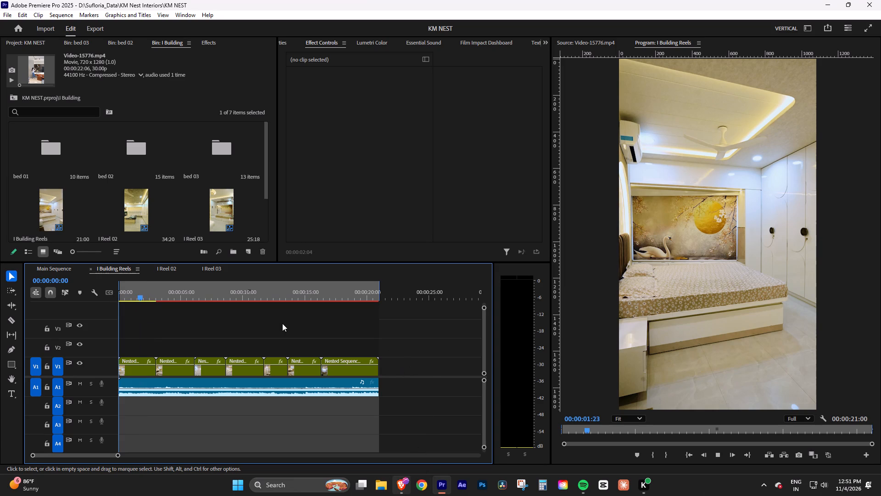
# Switch to the browser's Instagram #interiorshoot results and study the build_tla "Welcome to our project shoot" reel, pausing it at individual shots.
pyautogui.click(405, 484)
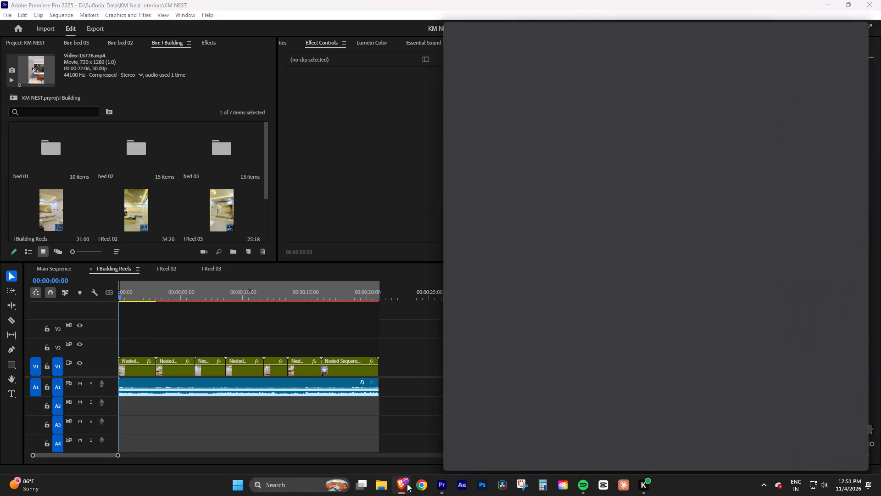
pyautogui.click(698, 21)
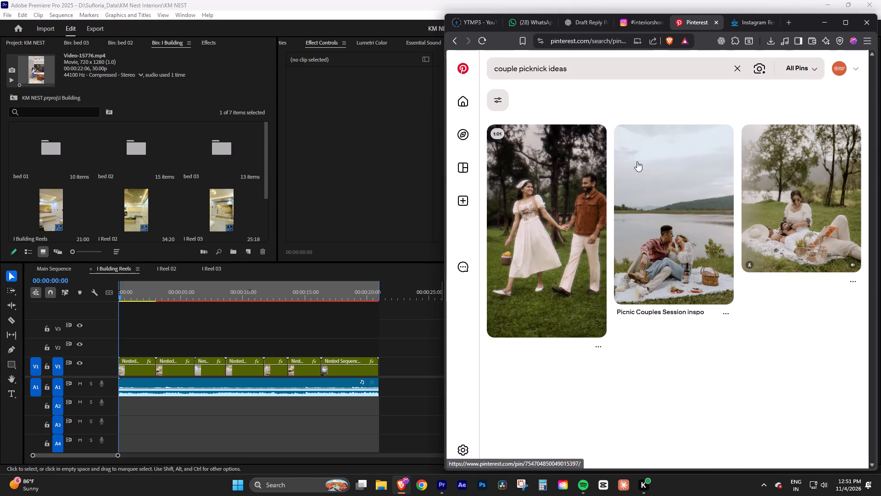
pyautogui.click(639, 22)
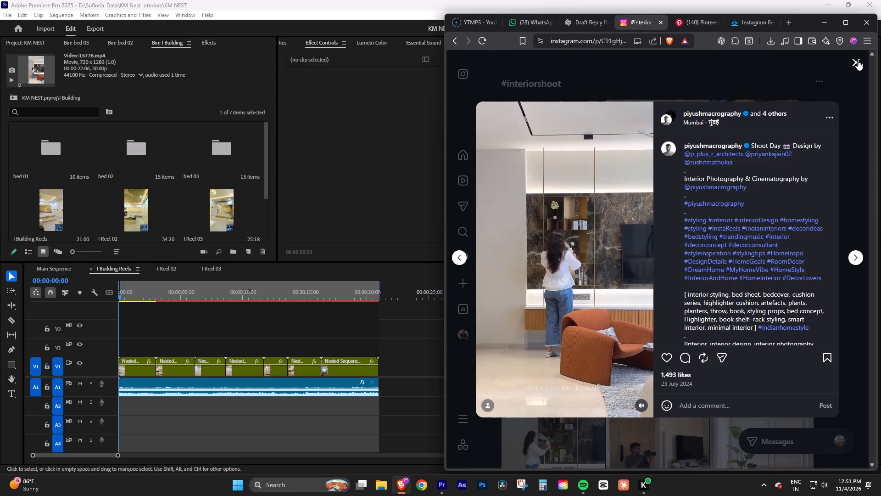
pyautogui.click(857, 255)
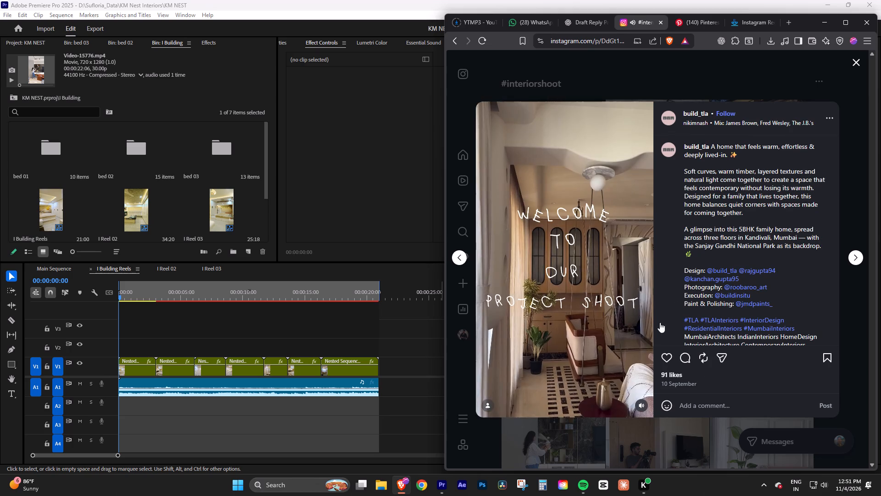
pyautogui.click(854, 258)
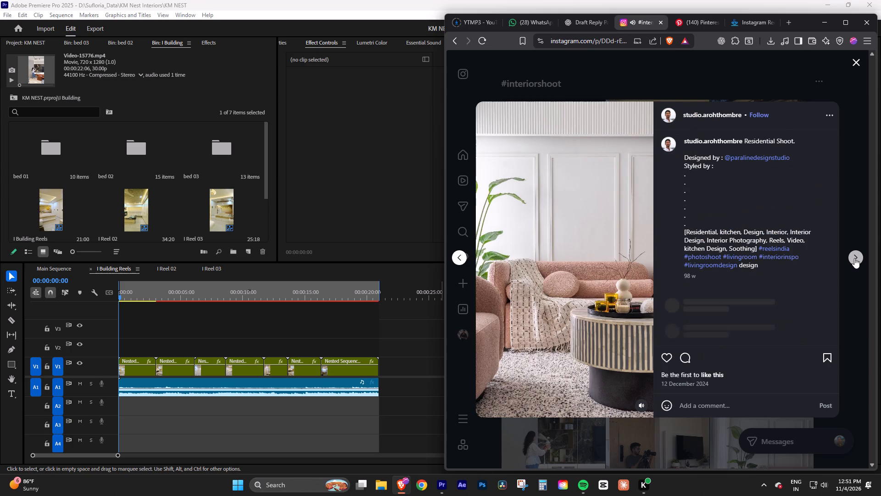
pyautogui.click(461, 257)
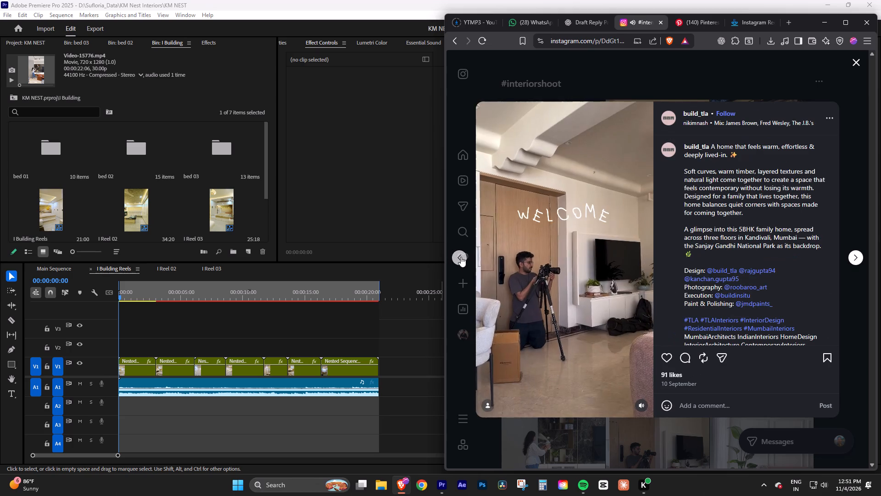
pyautogui.click(606, 287)
pyautogui.click(611, 325)
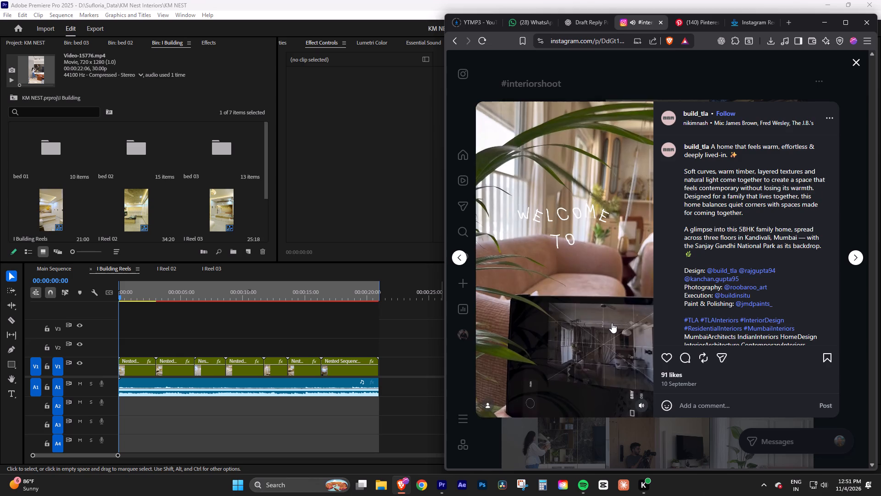
pyautogui.click(610, 327)
pyautogui.click(610, 327)
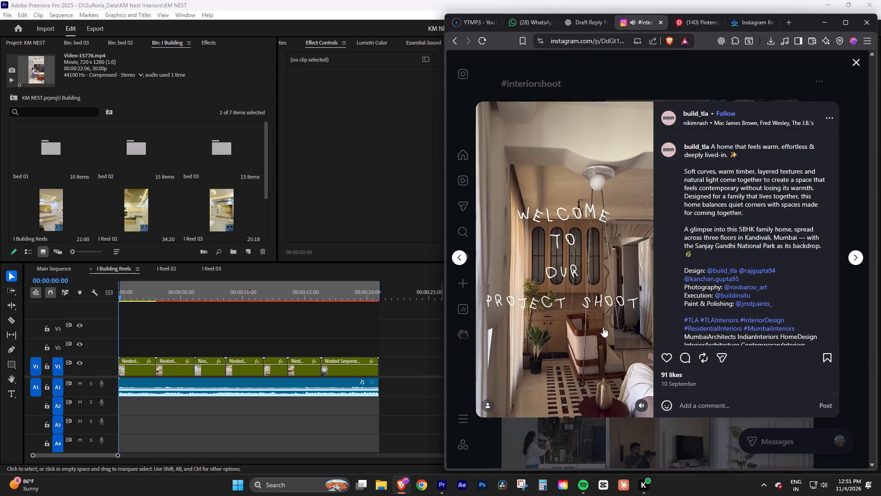
pyautogui.click(603, 327)
# Move on to the Residential Shoot reel with the living-room swing, watch it and look through its comments.
pyautogui.click(853, 259)
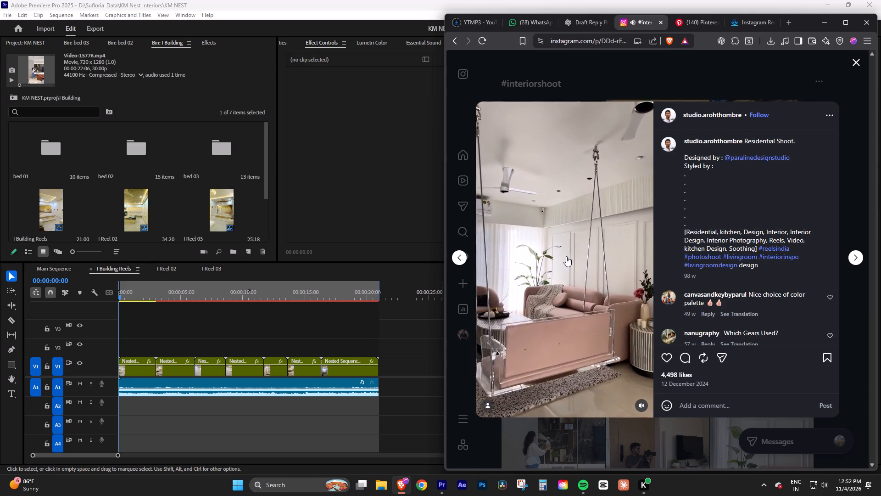
pyautogui.scroll(-1, 747, 305)
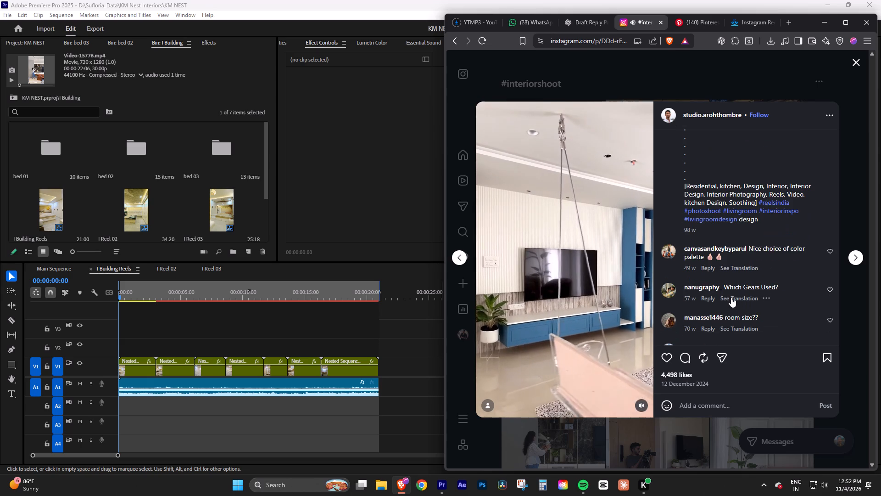
pyautogui.scroll(-1, 731, 297)
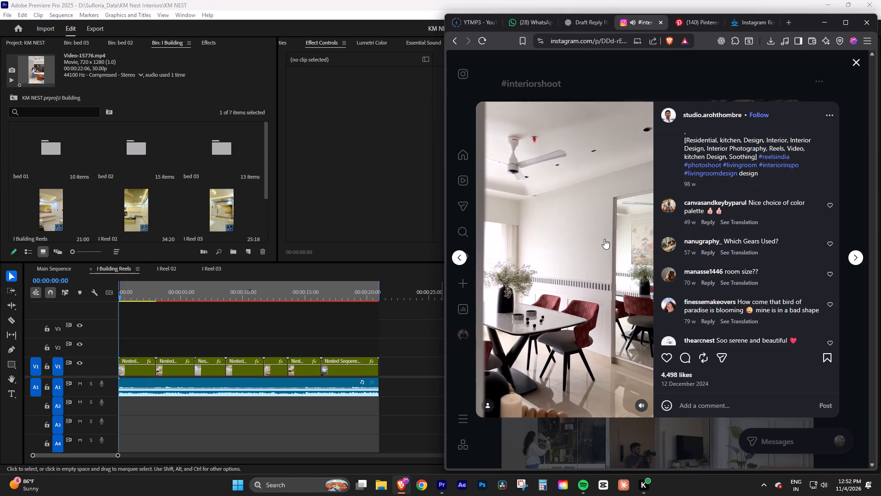
pyautogui.scroll(-1, 721, 265)
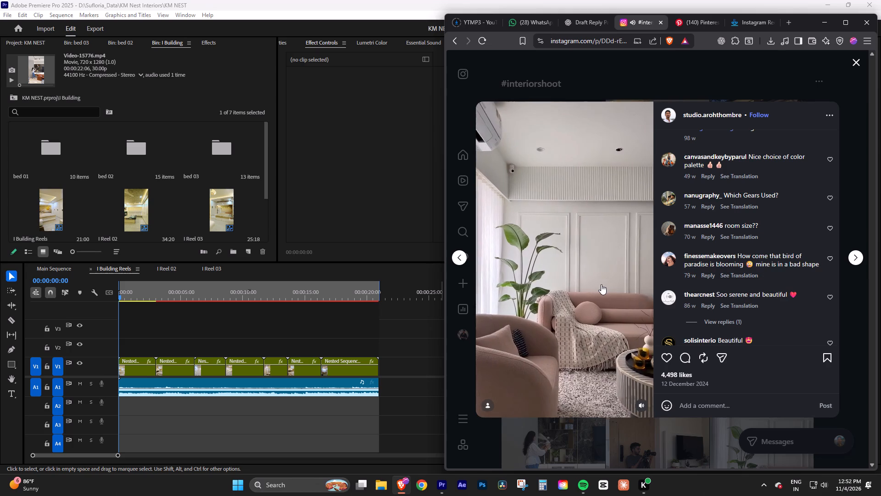
pyautogui.click(591, 281)
# Copy the link of the Residential Shoot reel.
pyautogui.click(727, 356)
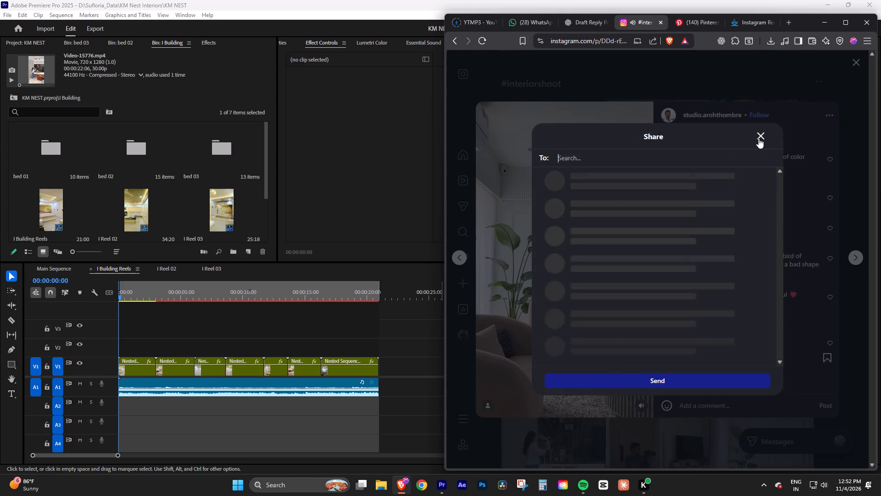
pyautogui.click(758, 135)
pyautogui.click(829, 117)
pyautogui.click(665, 230)
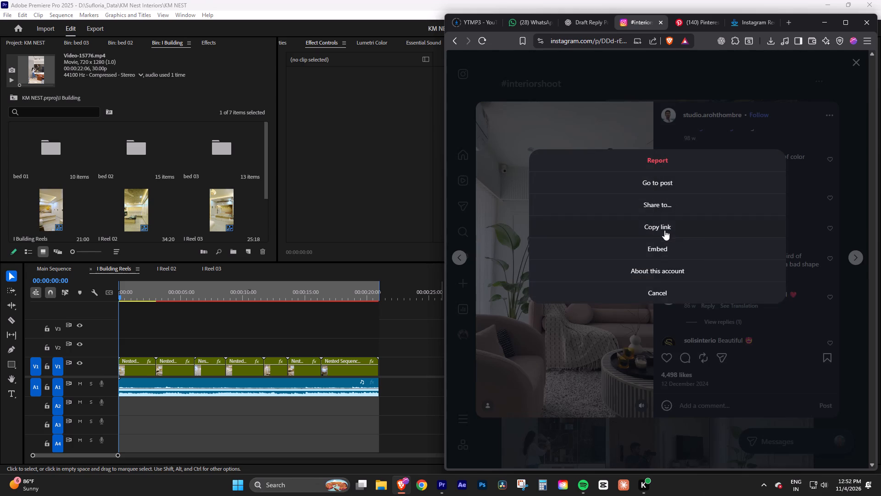
# Reopen the Fastvideosave Instagram reels downloader and submit the copied Residential Shoot reel link.
pyautogui.click(746, 25)
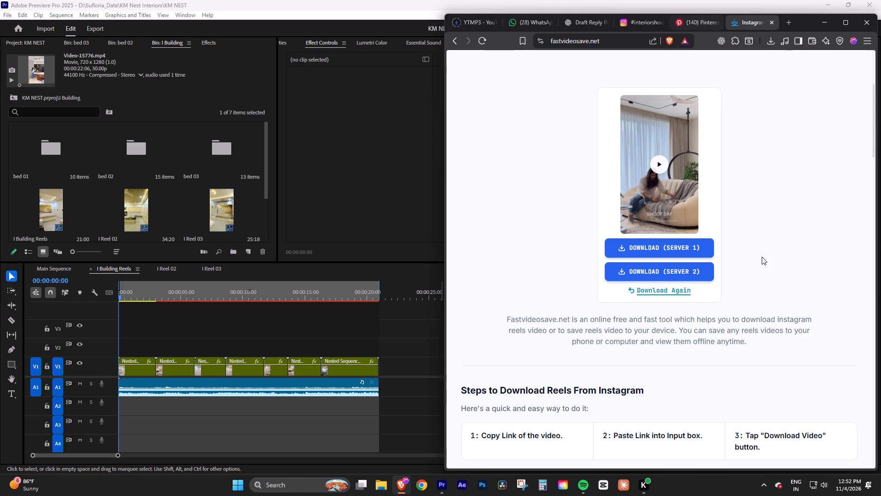
pyautogui.scroll(9, 762, 257)
pyautogui.click(762, 257)
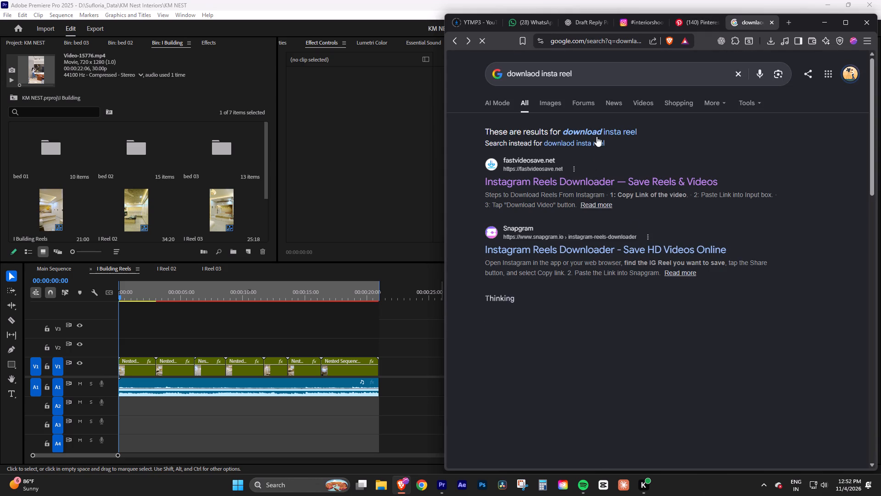
pyautogui.click(600, 183)
pyautogui.click(627, 174)
pyautogui.hotkey('ctrl', 'v')
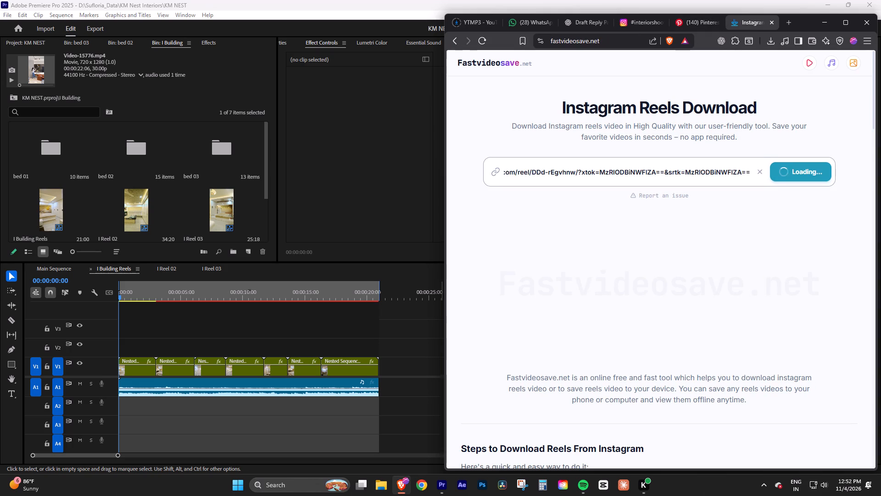
pyautogui.press('Return')
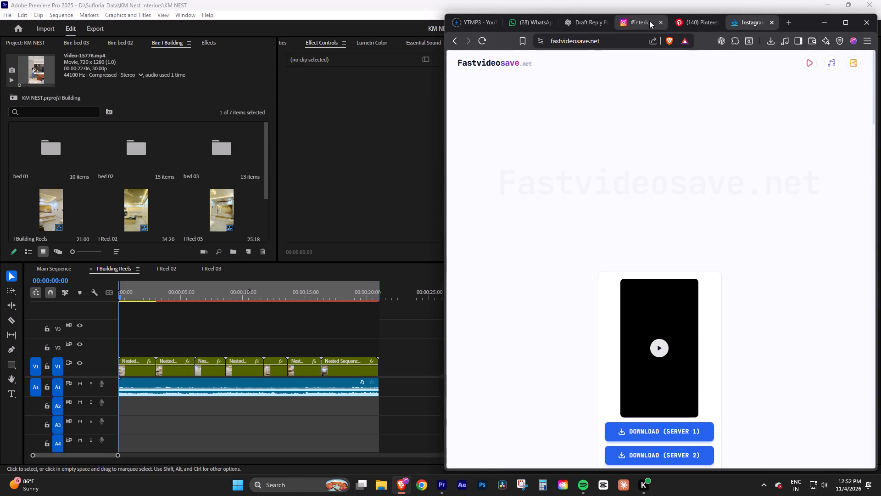
# Download the fetched reel as MP4 file Video-88823 into the KM Nest Interiors folder.
pyautogui.scroll(-3, 680, 350)
pyautogui.click(656, 292)
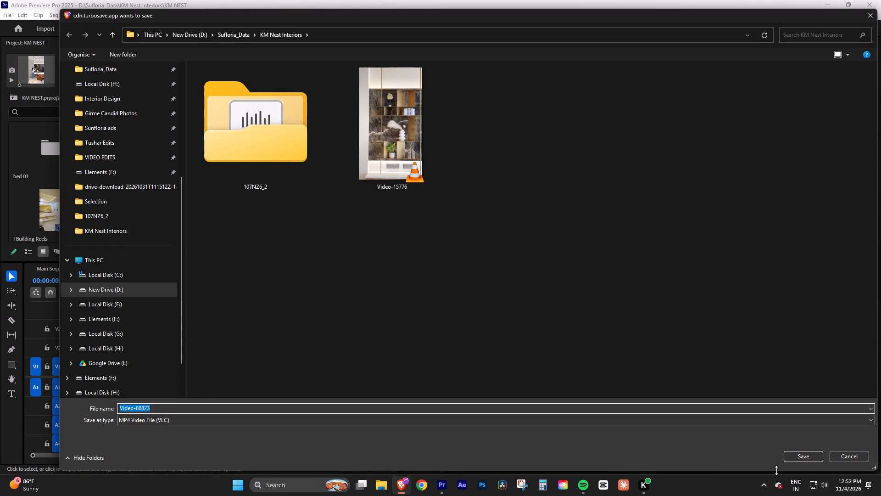
pyautogui.click(805, 454)
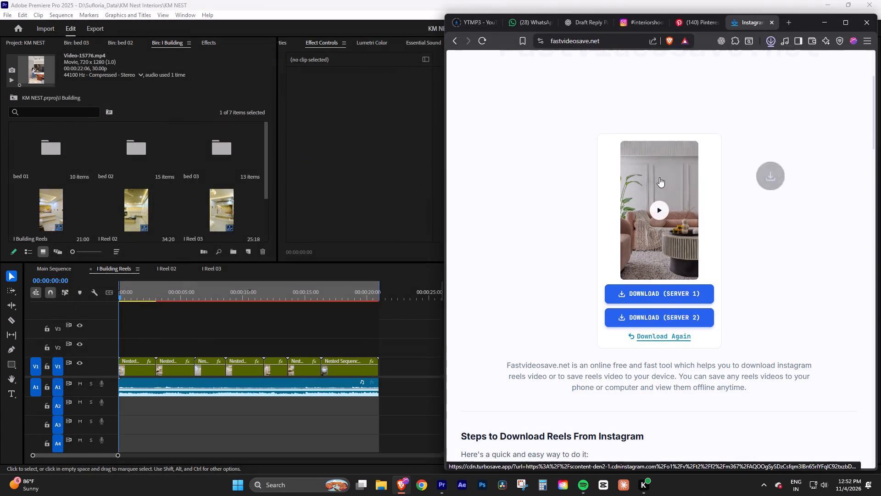
# Return to the Instagram #interiorshoot results and browse on to the noaidwin_sttudio shoot reel.
pyautogui.click(646, 25)
pyautogui.click(603, 250)
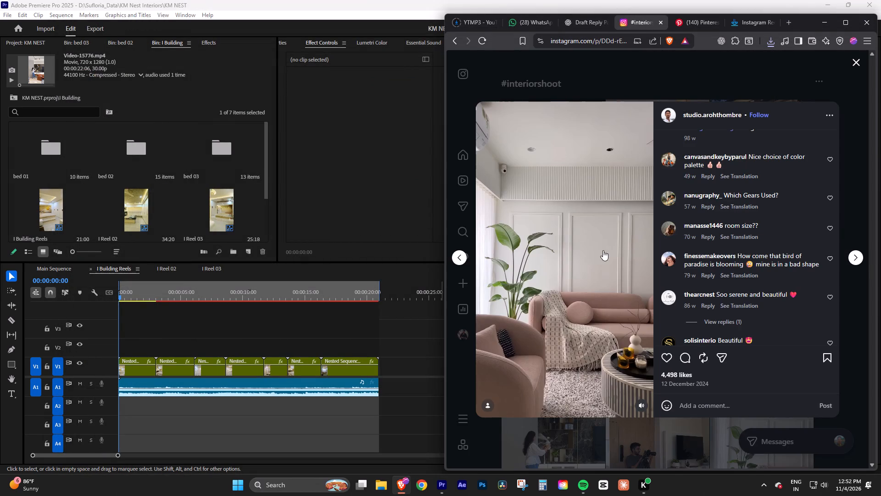
pyautogui.click(858, 258)
pyautogui.click(858, 258)
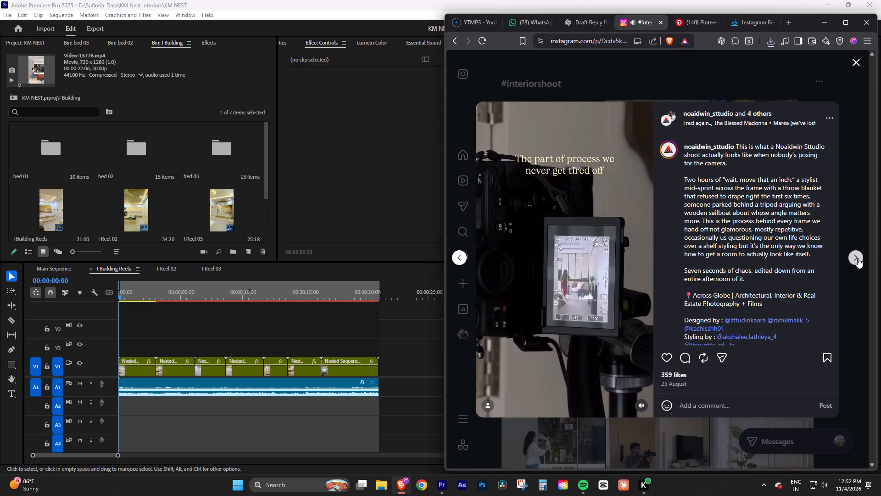
pyautogui.click(463, 255)
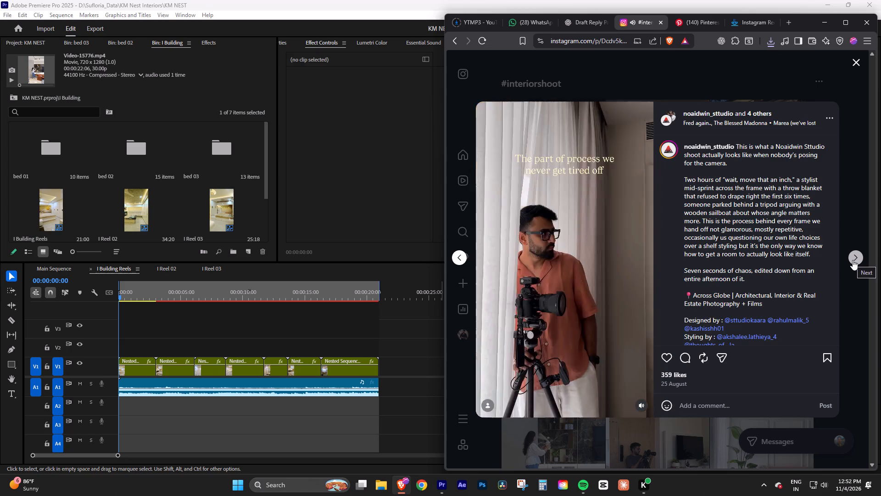
# Examine the noaidwin_sttudio "The part of process we never get tired off" reel shot by shot, repeatedly pausing and resuming it.
pyautogui.click(611, 300)
pyautogui.click(611, 300)
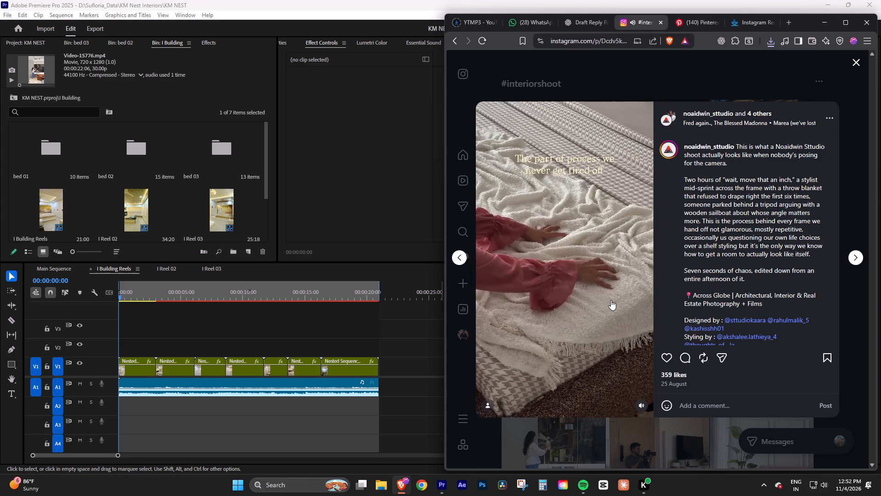
pyautogui.click(611, 300)
pyautogui.doubleClick(611, 300)
pyautogui.click(611, 300)
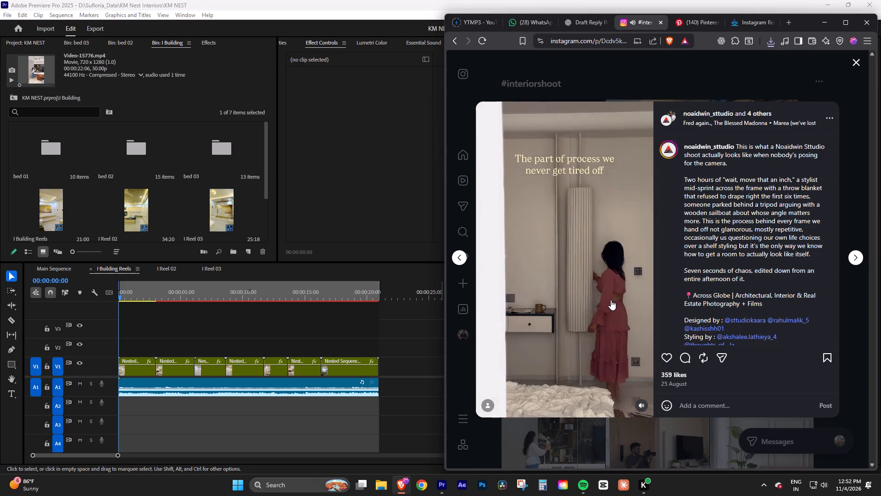
pyautogui.click(611, 300)
pyautogui.click(611, 300)
pyautogui.click(611, 300)
pyautogui.click(611, 300)
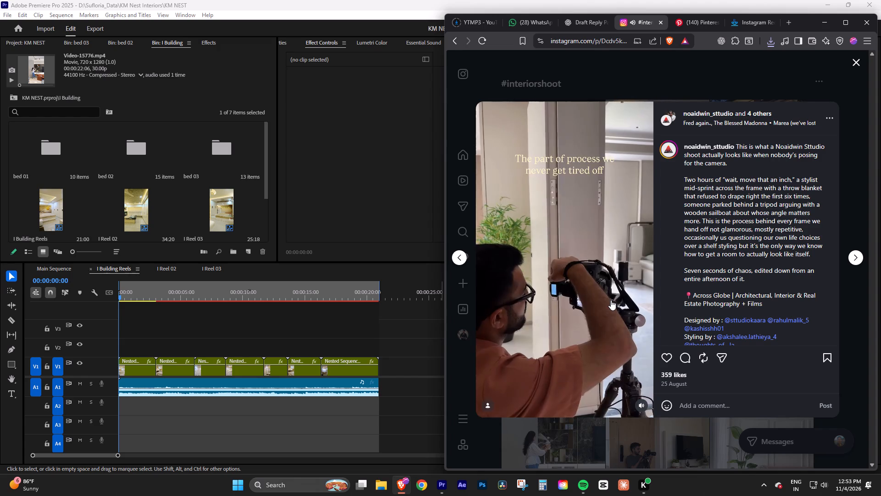
pyautogui.click(611, 300)
pyautogui.click(611, 300)
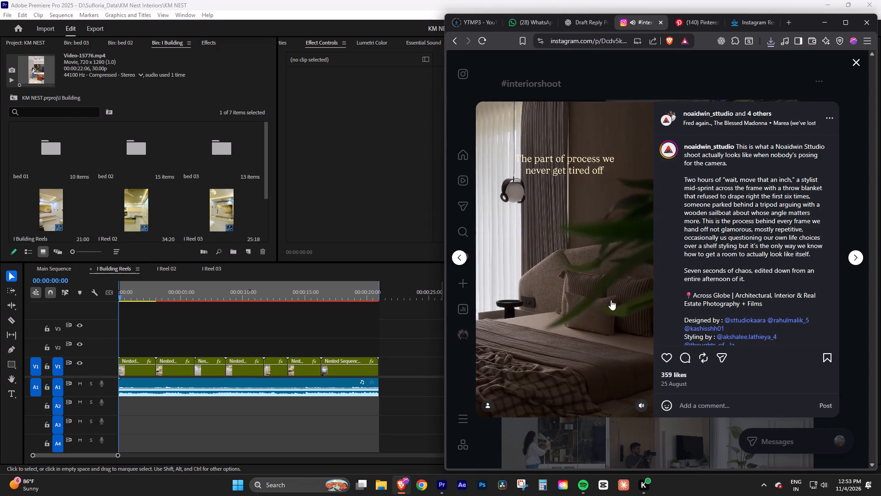
pyautogui.click(611, 300)
pyautogui.click(611, 300)
pyautogui.click(611, 300)
pyautogui.doubleClick(611, 300)
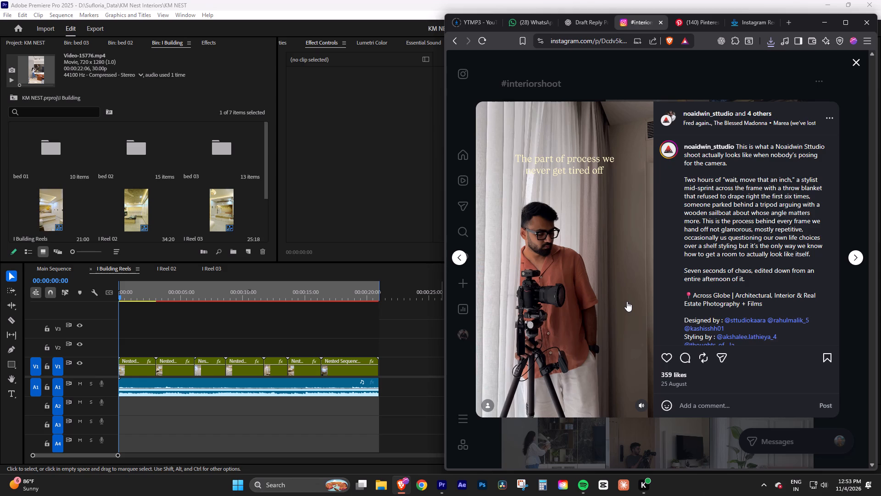
pyautogui.click(625, 301)
pyautogui.click(624, 300)
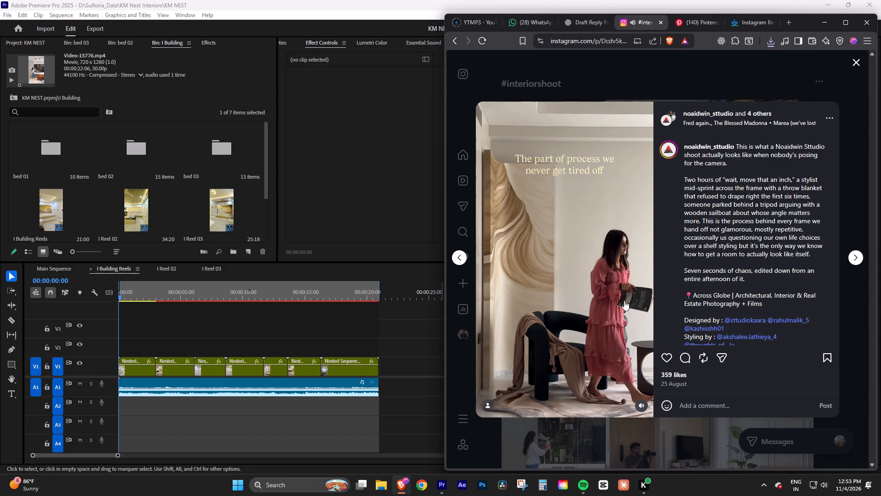
pyautogui.click(624, 300)
pyautogui.click(624, 300)
pyautogui.click(624, 300)
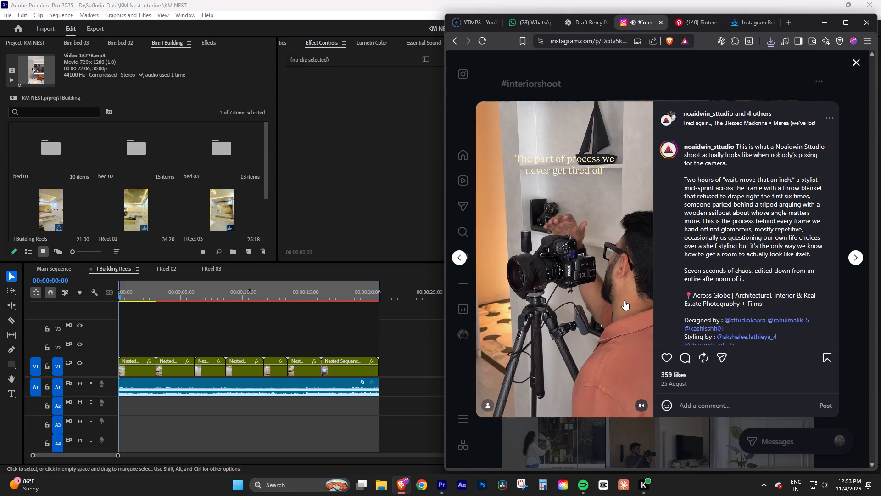
pyautogui.click(624, 300)
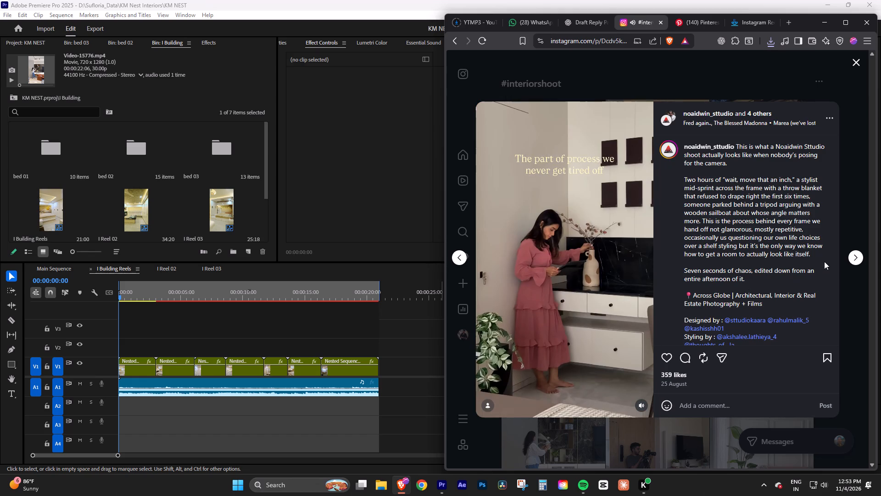
# Browse the following #interiorshoot reels and copy the link of the arscape_design behind-the-scenes site shoot reel.
pyautogui.click(861, 260)
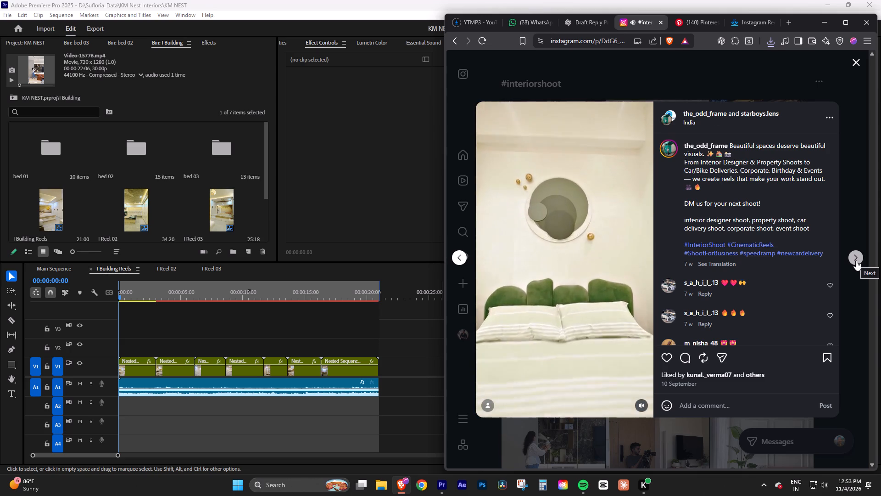
pyautogui.click(856, 260)
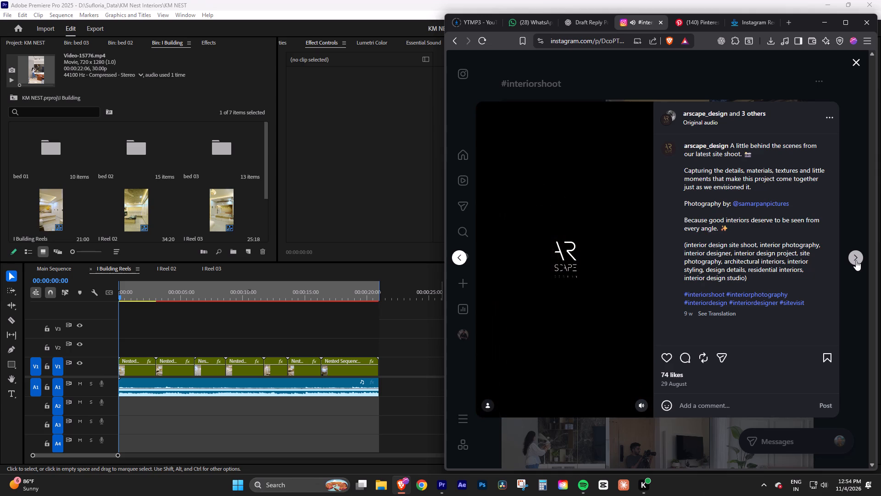
pyautogui.click(856, 260)
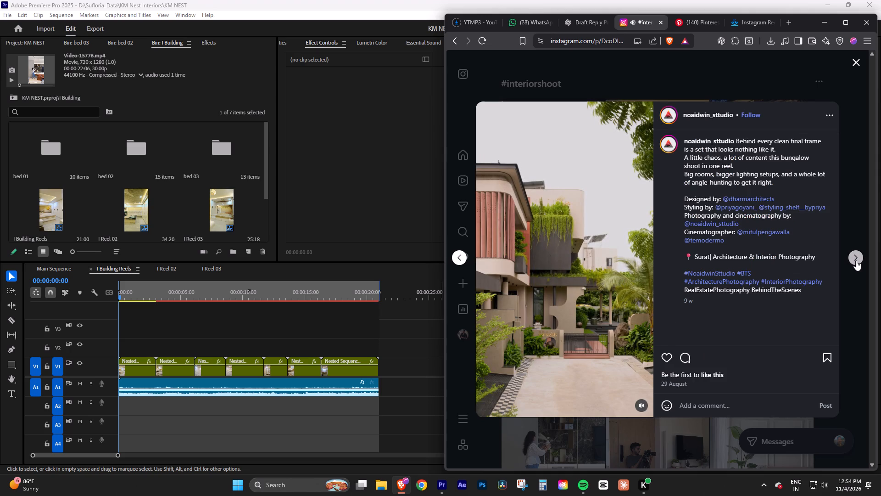
pyautogui.click(856, 260)
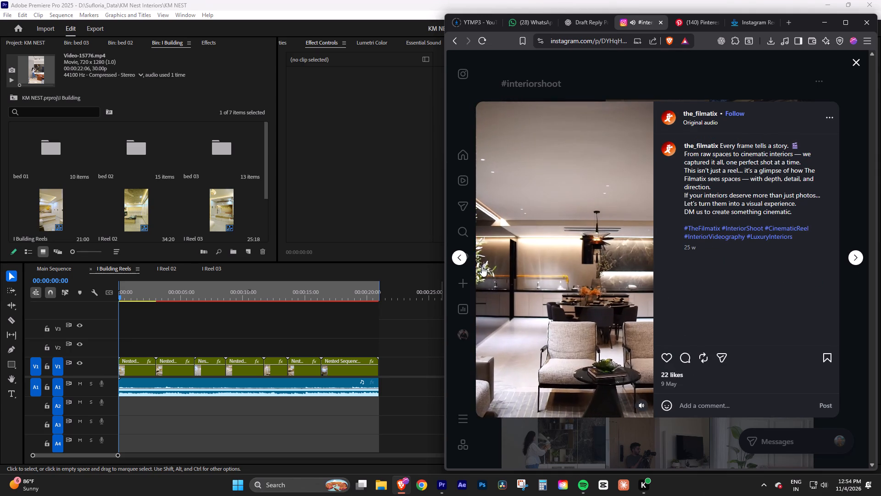
pyautogui.click(462, 261)
pyautogui.click(462, 261)
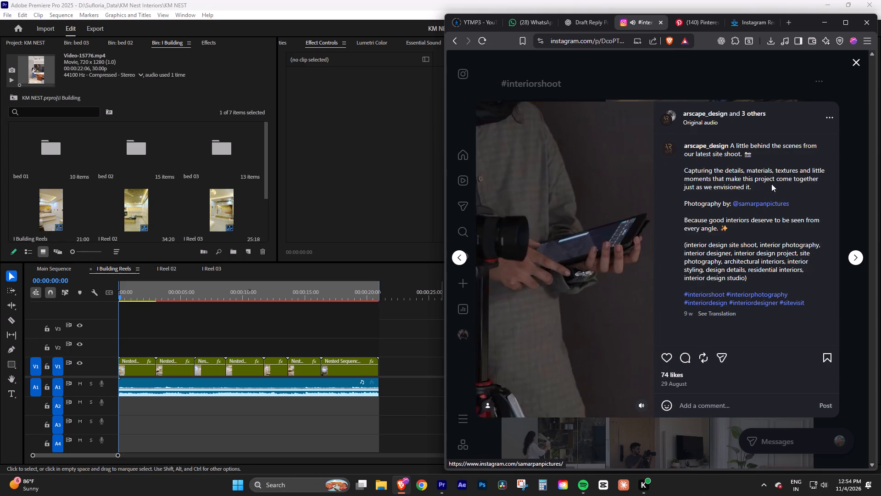
pyautogui.click(826, 117)
pyautogui.click(659, 224)
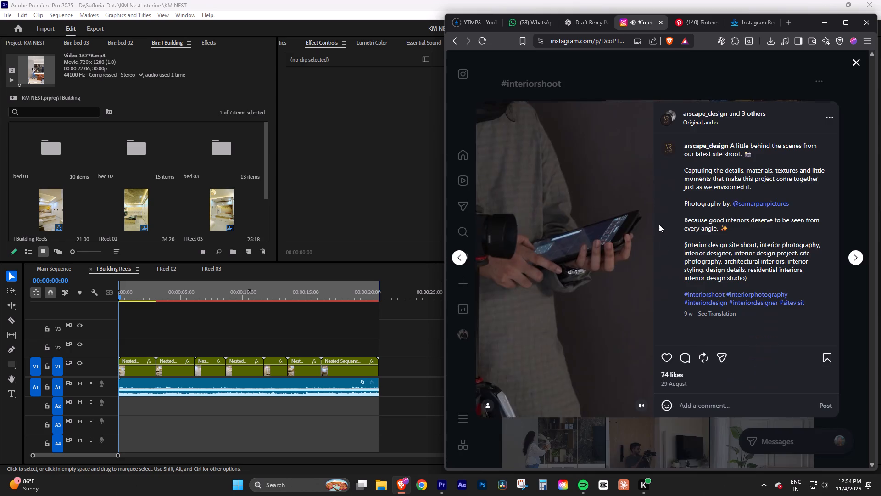
# Submit the copied reel link to the Fastvideosave downloader and save the MP4 as Video-89489 in the KM Nest Interiors folder.
pyautogui.click(691, 24)
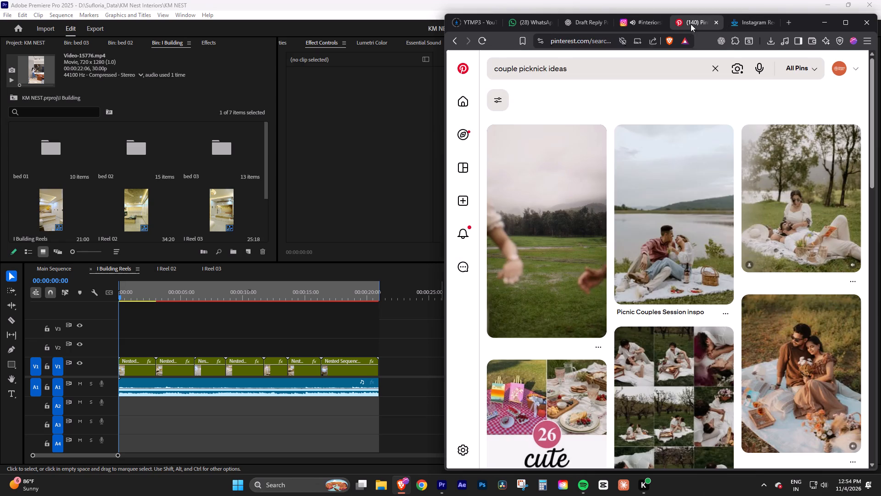
pyautogui.click(749, 15)
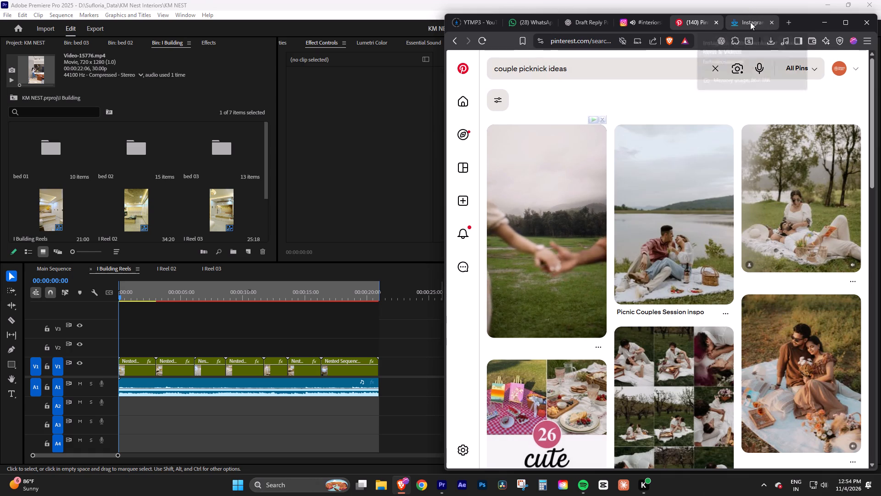
pyautogui.click(750, 22)
pyautogui.click(660, 338)
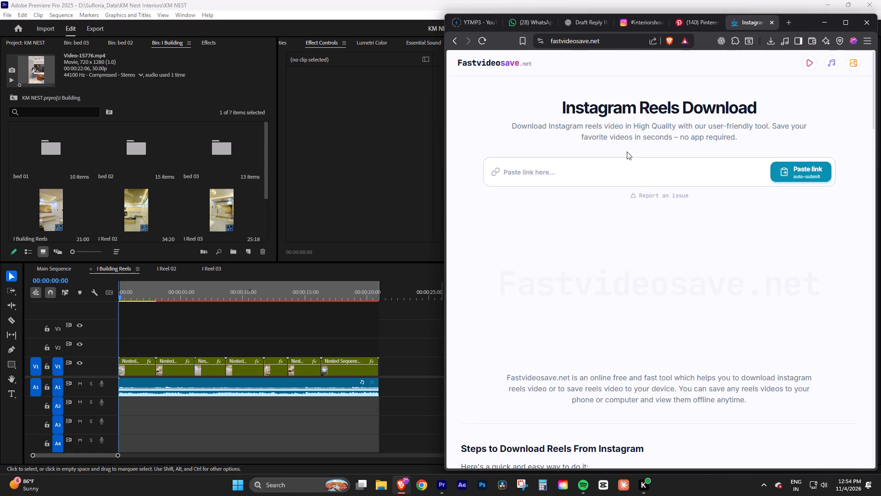
pyautogui.click(625, 173)
pyautogui.hotkey('ctrl', 'v')
pyautogui.press('Return')
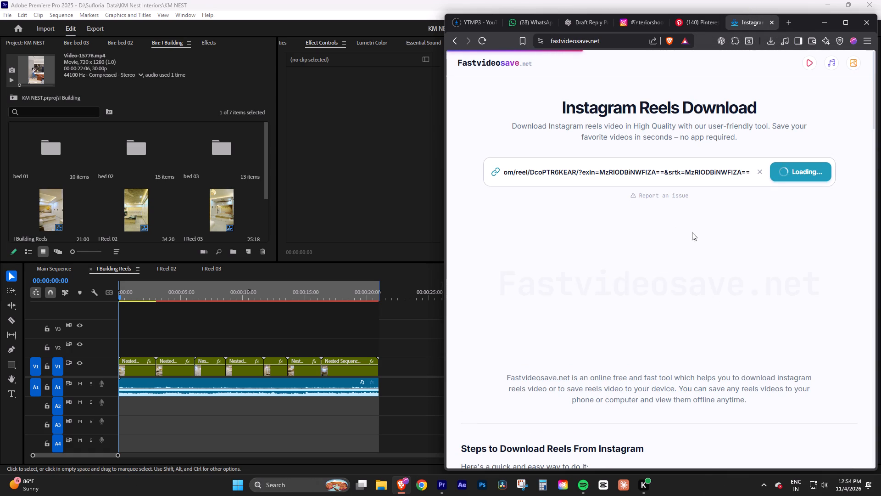
pyautogui.click(647, 431)
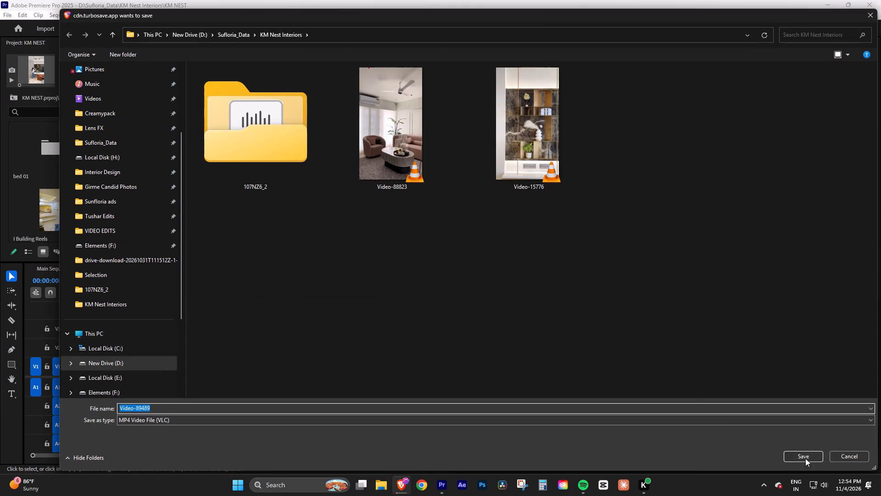
pyautogui.click(809, 454)
# Return to the Instagram #interiorshoot reels, browse on to the Residential Shoot reel with the pink-headboard bedroom, and copy its link.
pyautogui.click(702, 24)
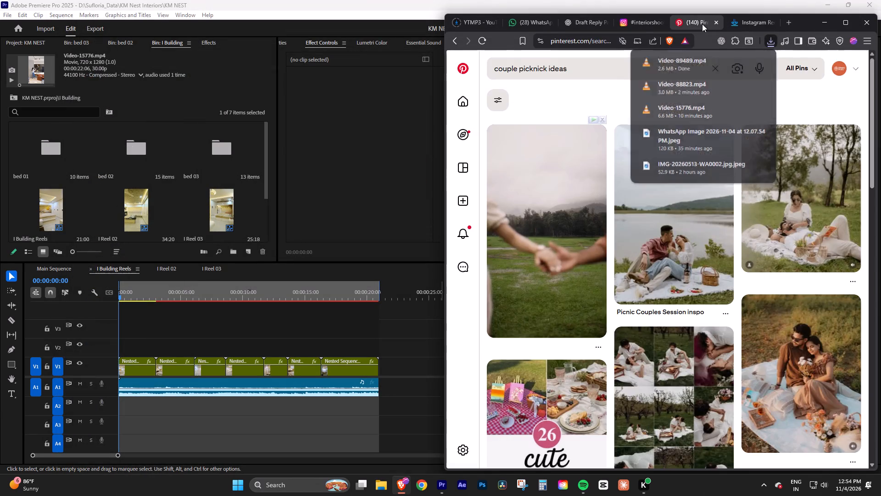
pyautogui.click(640, 22)
pyautogui.click(859, 257)
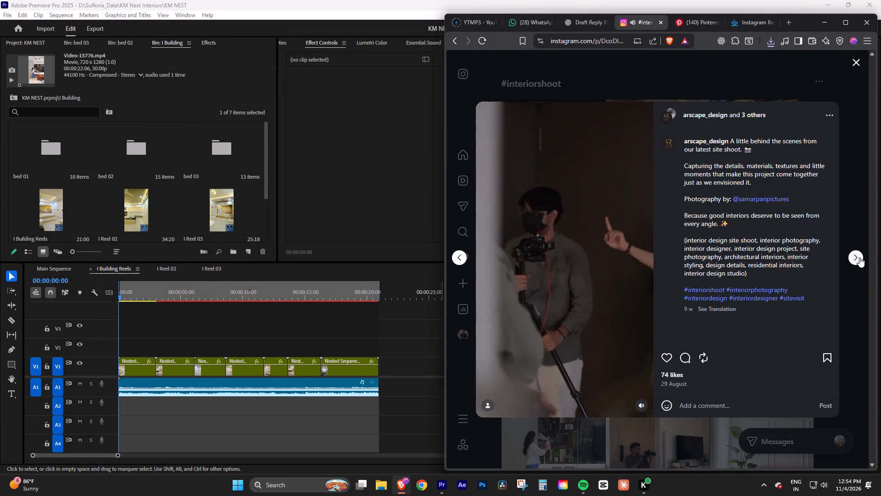
pyautogui.click(858, 258)
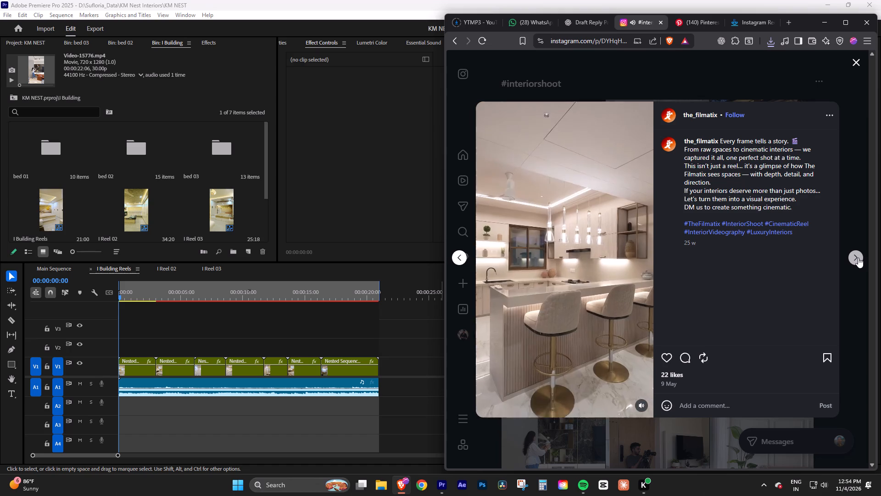
pyautogui.click(856, 259)
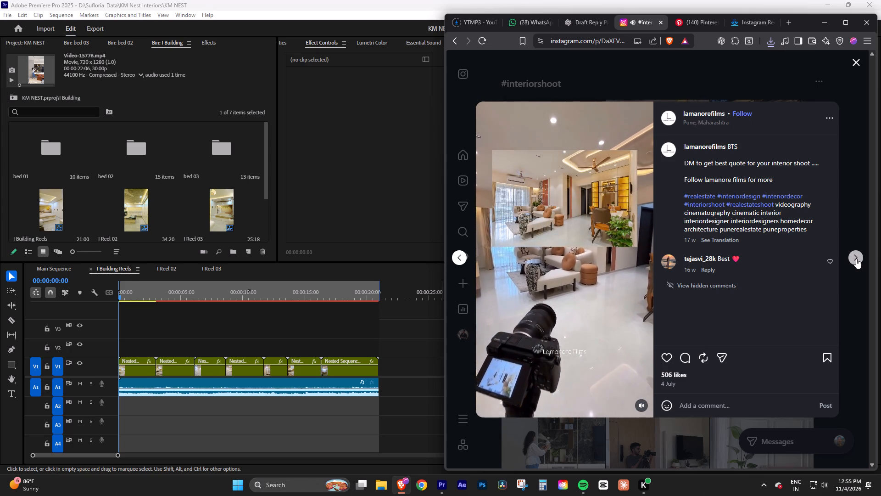
pyautogui.click(856, 259)
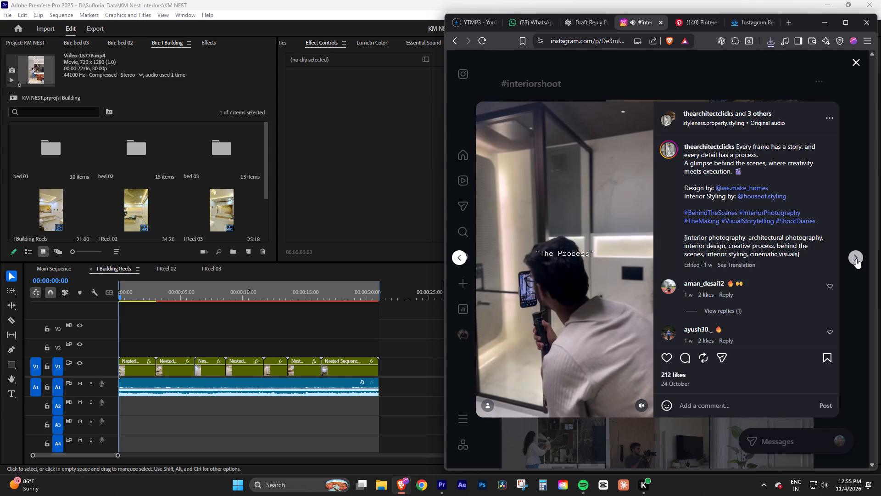
pyautogui.click(856, 259)
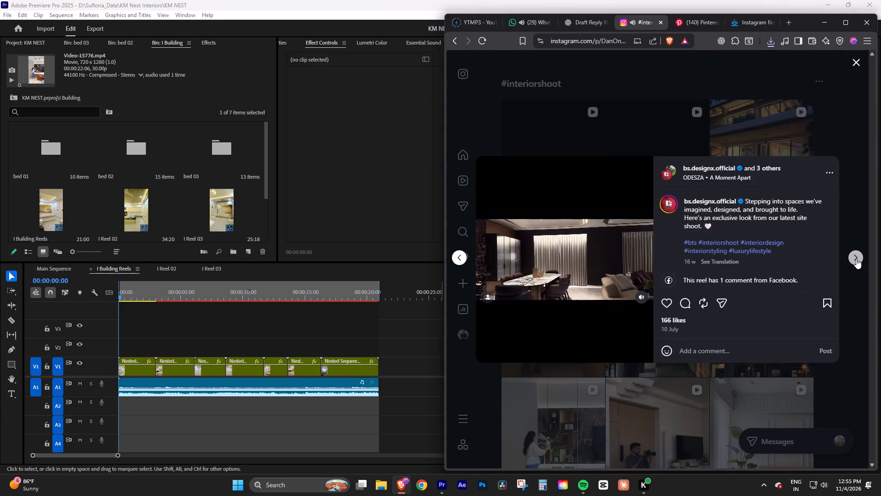
pyautogui.click(856, 259)
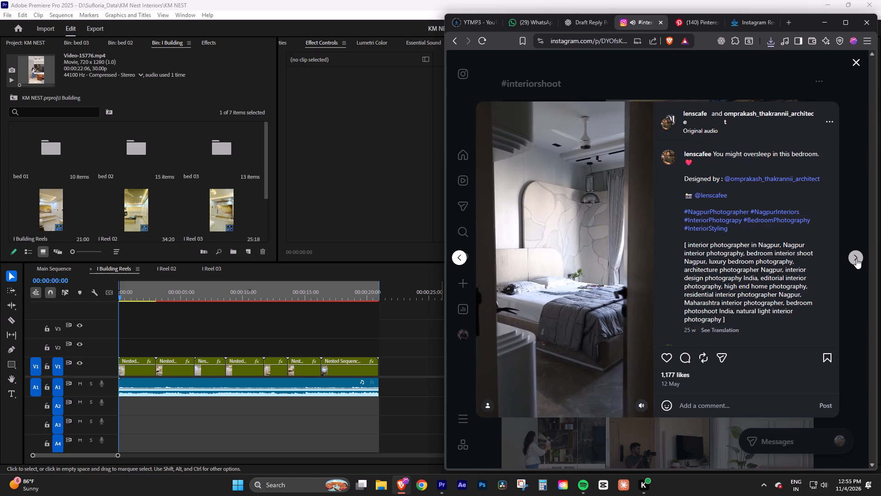
pyautogui.click(856, 259)
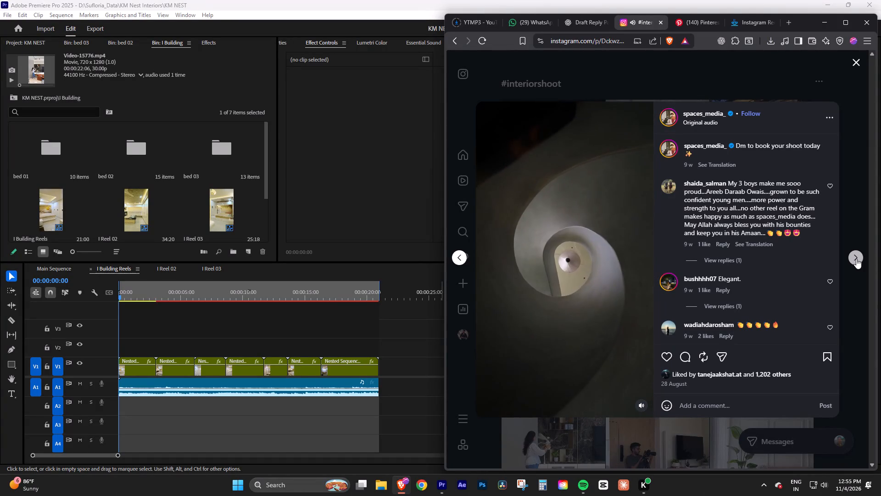
pyautogui.click(856, 259)
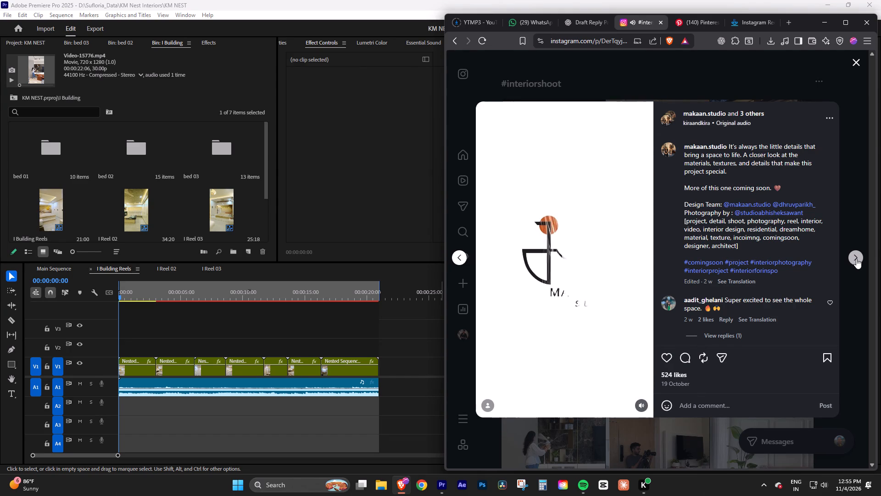
pyautogui.click(856, 259)
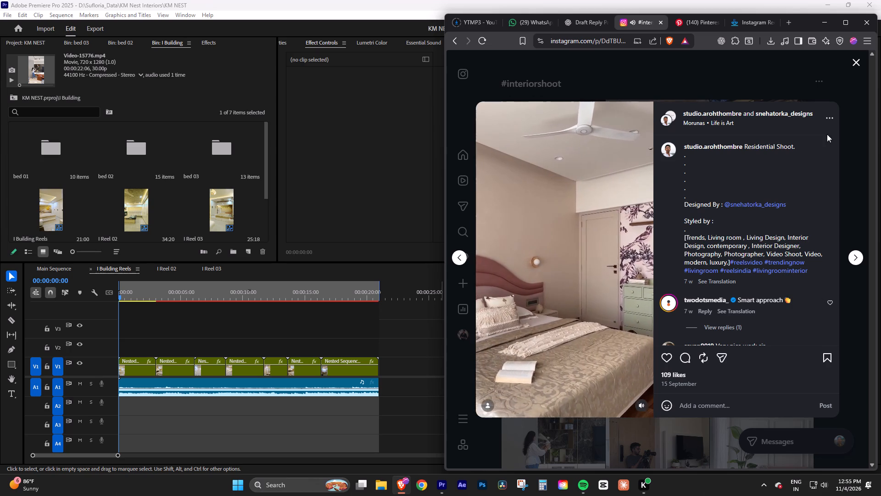
pyautogui.click(830, 118)
pyautogui.click(660, 225)
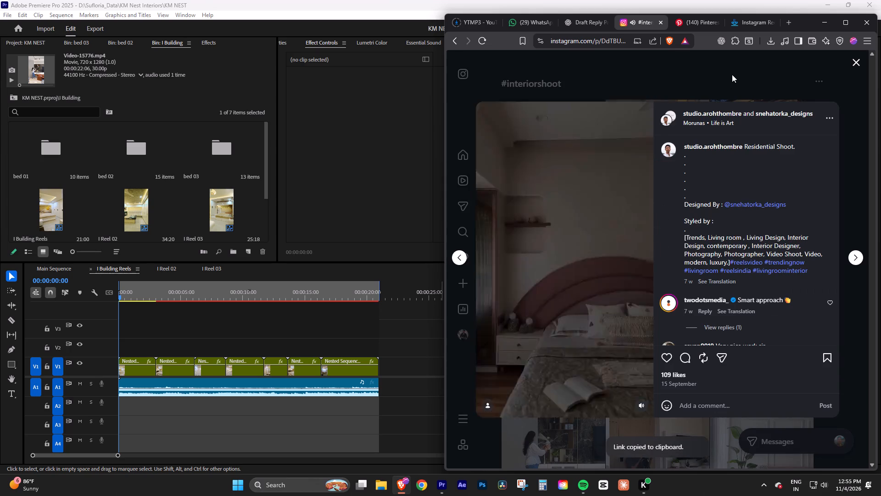
# Return to Fastvideosave and play the already saved Video-89489 from the KM Nest Interiors folder in VLC to check it.
pyautogui.click(752, 21)
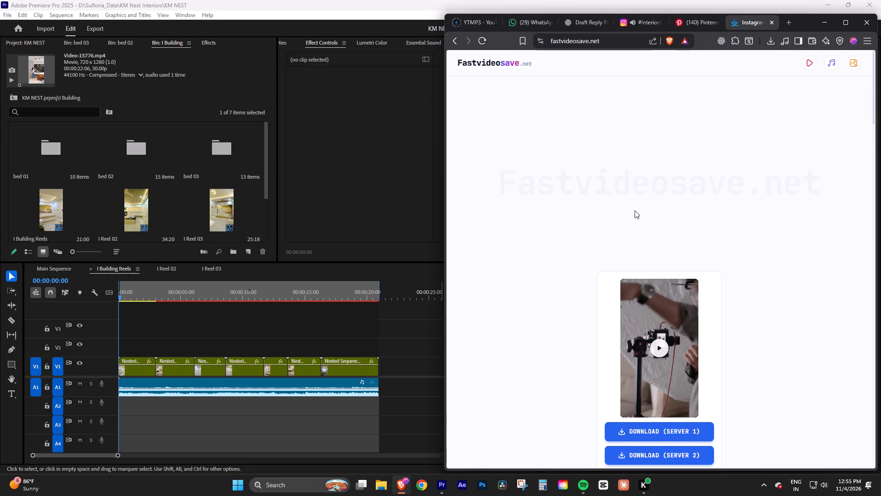
pyautogui.scroll(-3, 635, 210)
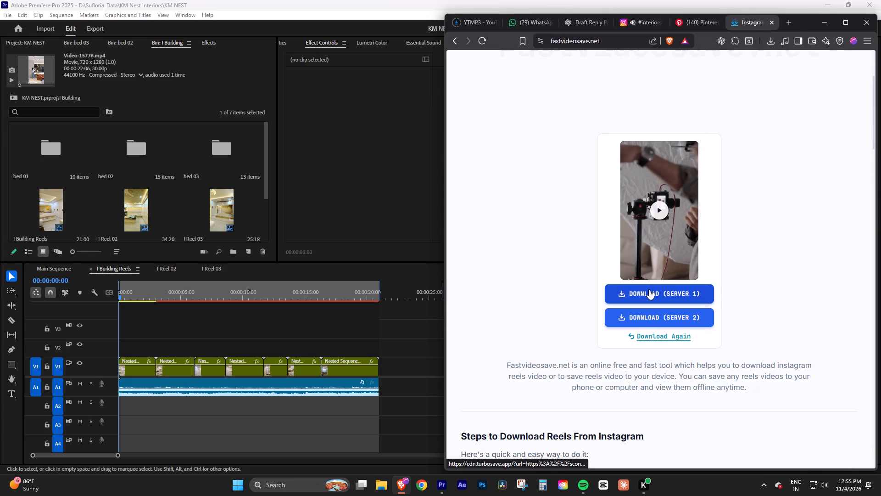
pyautogui.click(649, 289)
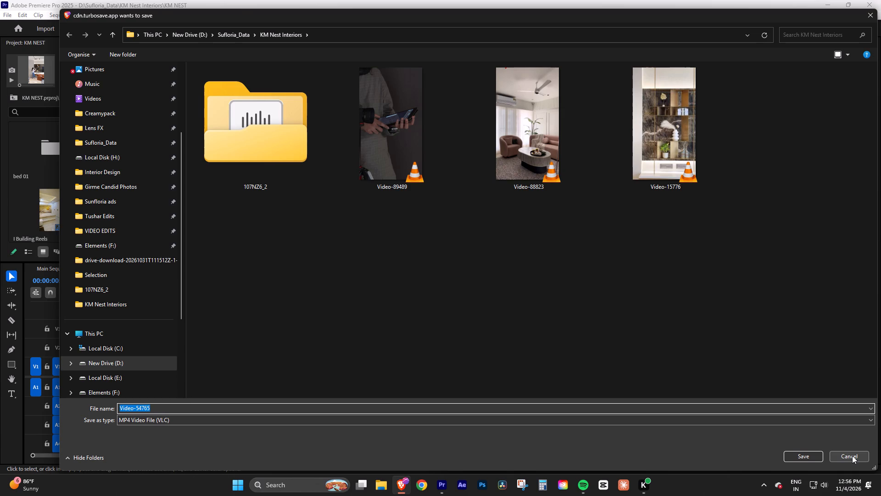
pyautogui.click(384, 139)
pyautogui.rightClick(384, 139)
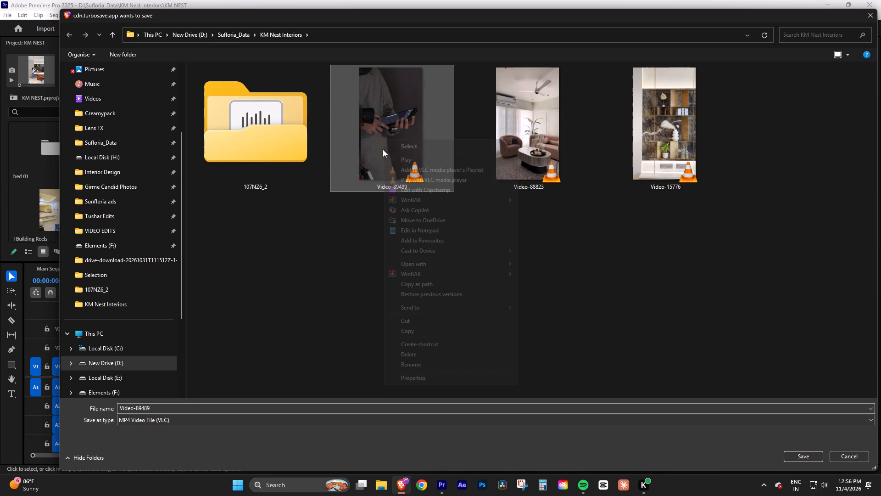
pyautogui.click(401, 161)
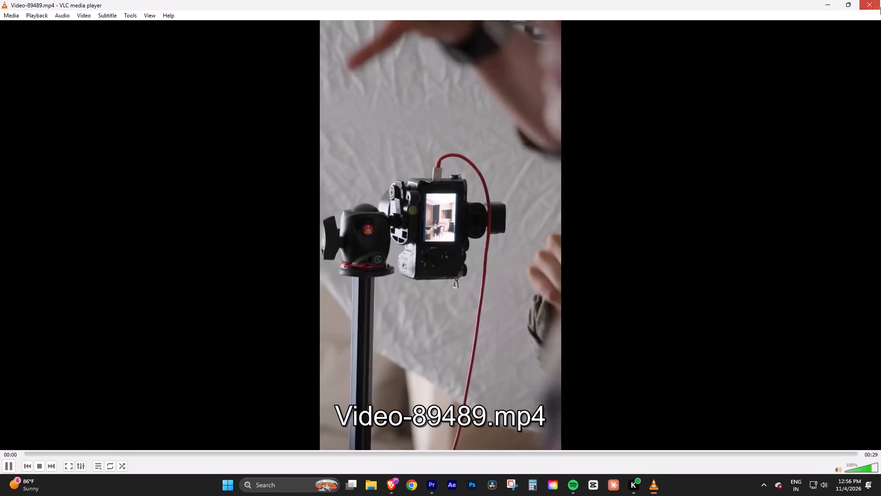
pyautogui.click(874, 3)
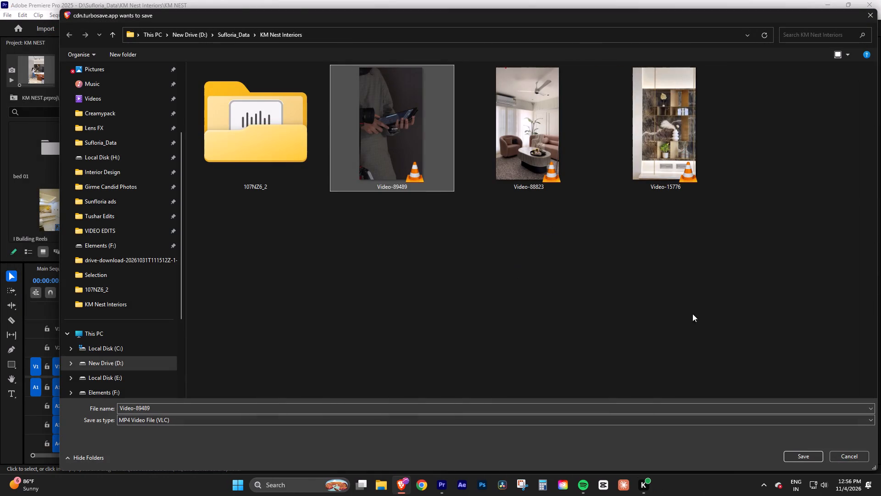
pyautogui.click(852, 453)
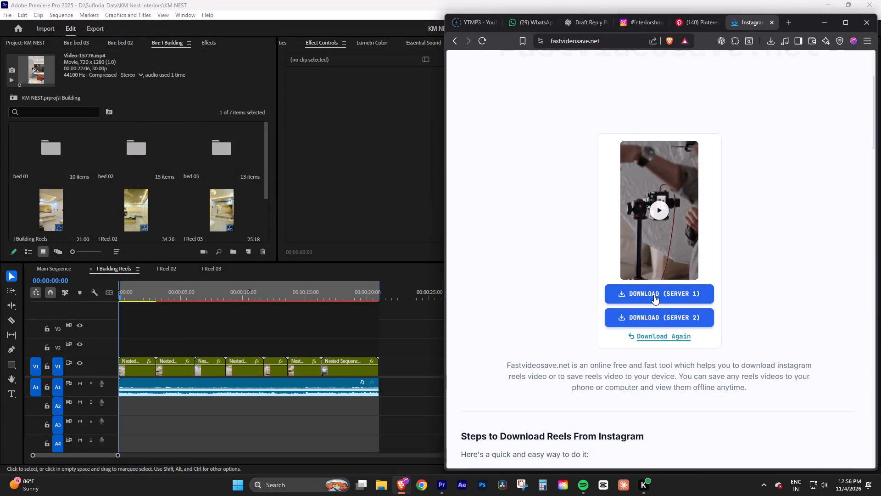
# Submit the copied Residential Shoot link to Fastvideosave and download the fetched reel as an MP4 into the KM Nest Interiors folder.
pyautogui.click(656, 335)
pyautogui.click(617, 166)
pyautogui.hotkey('ctrl', 'v')
pyautogui.press('Return')
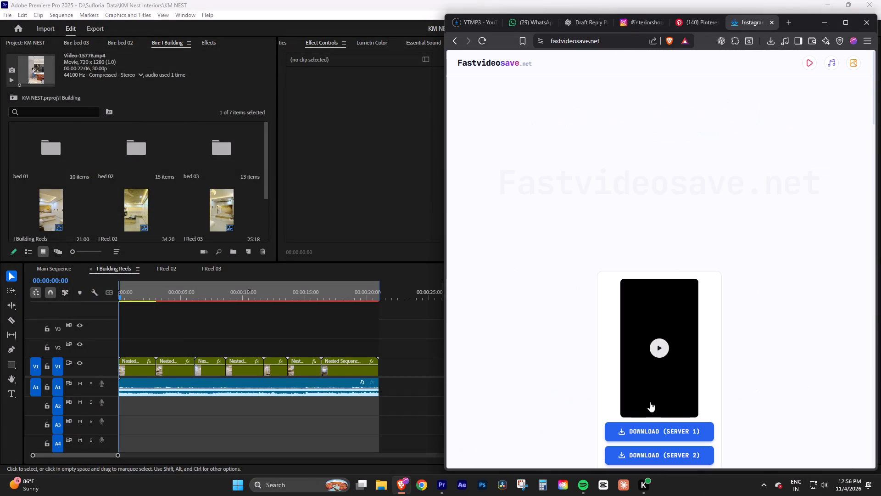
pyautogui.click(655, 430)
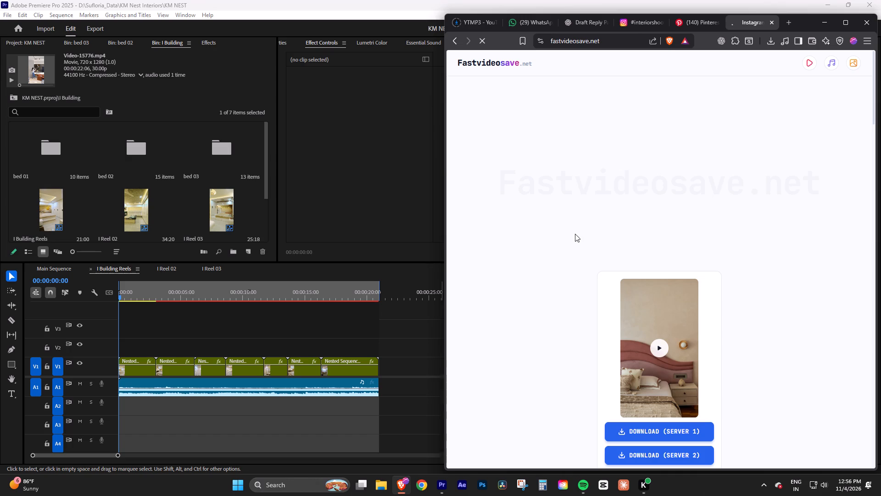
pyautogui.click(812, 455)
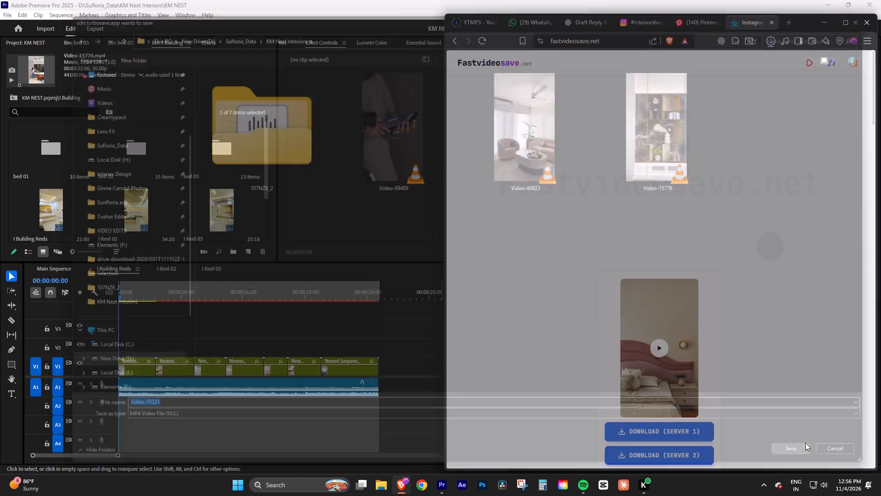
# Switch to Premiere Pro and run the Warp Stabilizer analysis on the second, third and fourth nested clips of I Building Reels.
pyautogui.click(825, 19)
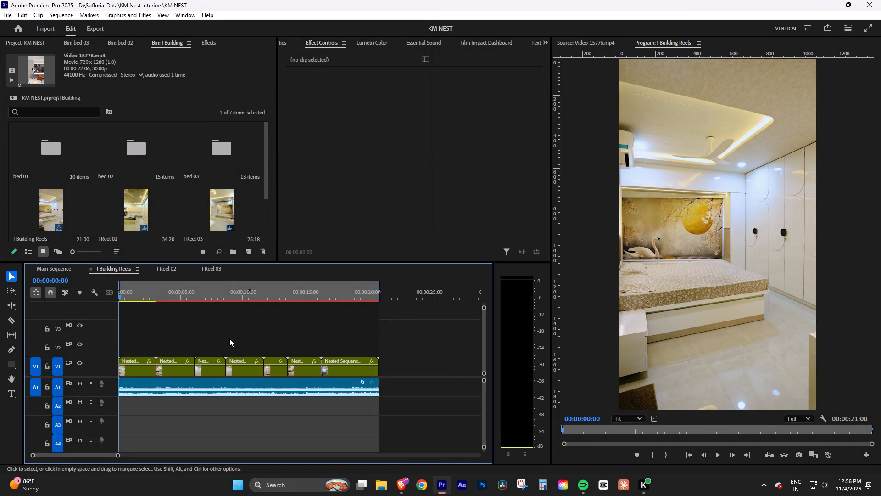
pyautogui.click(181, 368)
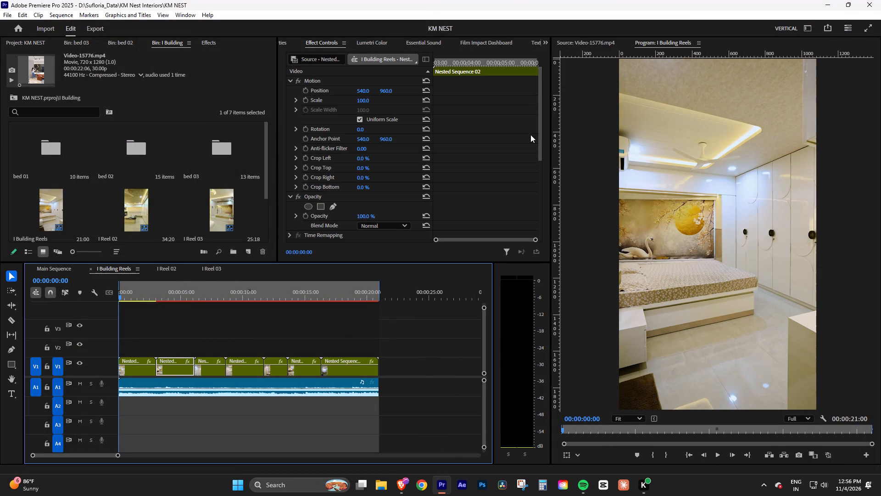
pyautogui.moveTo(539, 130); pyautogui.dragTo(540, 192)
pyautogui.click(373, 140)
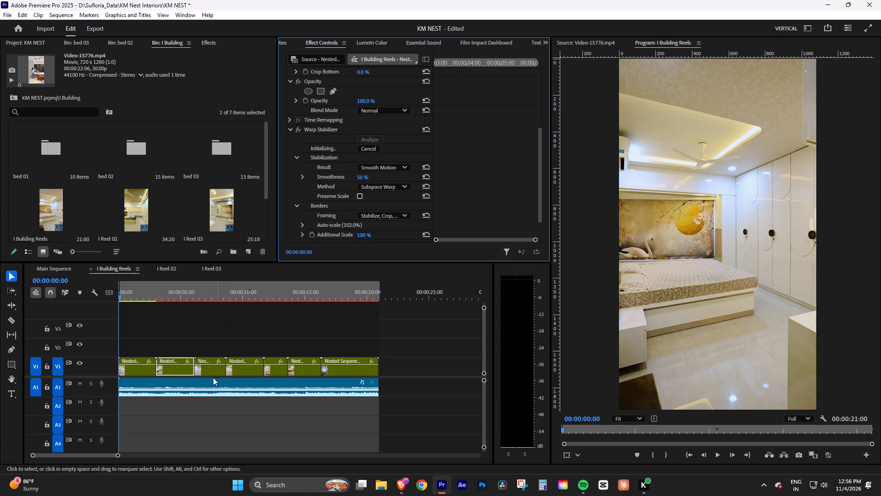
pyautogui.click(207, 372)
pyautogui.moveTo(540, 135); pyautogui.dragTo(540, 175)
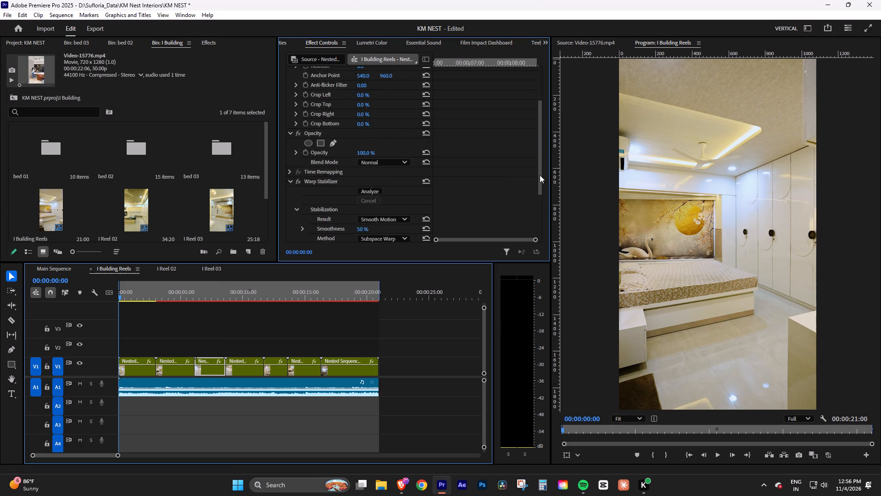
pyautogui.moveTo(540, 175); pyautogui.dragTo(539, 184)
pyautogui.click(368, 162)
pyautogui.click(253, 369)
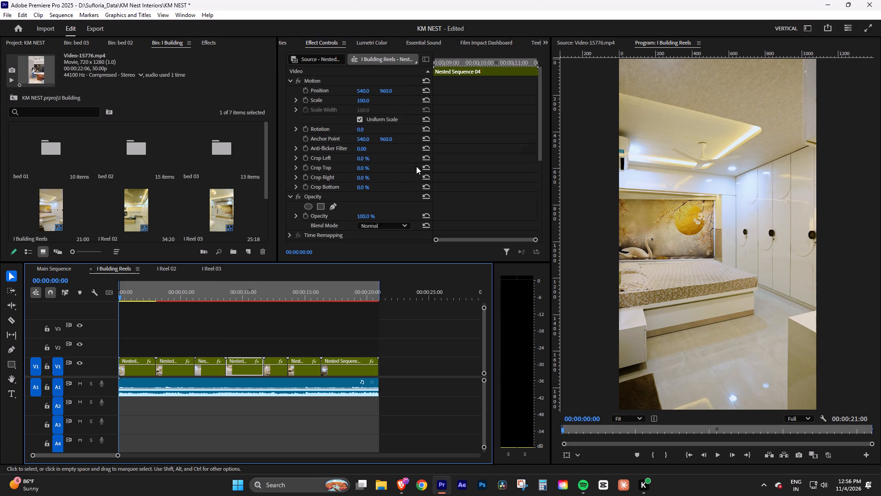
pyautogui.scroll(-6, 414, 161)
pyautogui.click(379, 198)
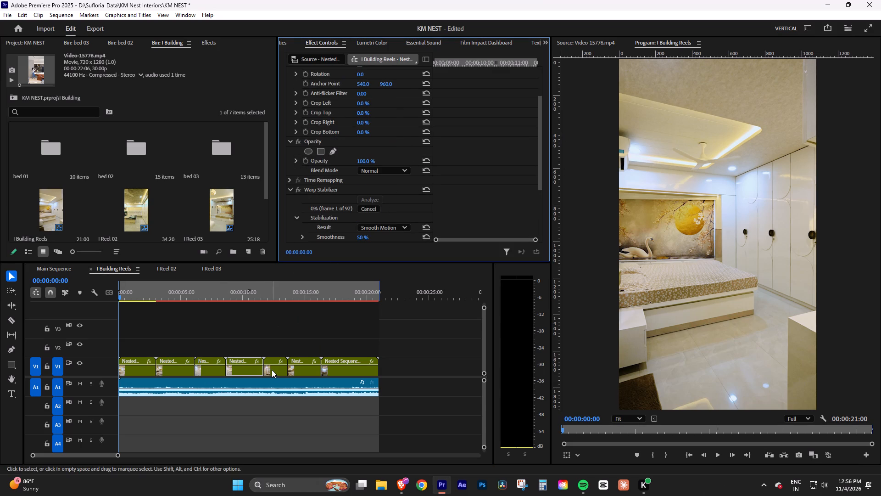
# Select Nested Sequence 05 in the I Building Reels timeline and open its Blend Mode options.
pyautogui.click(272, 370)
pyautogui.scroll(-4, 380, 222)
pyautogui.click(386, 225)
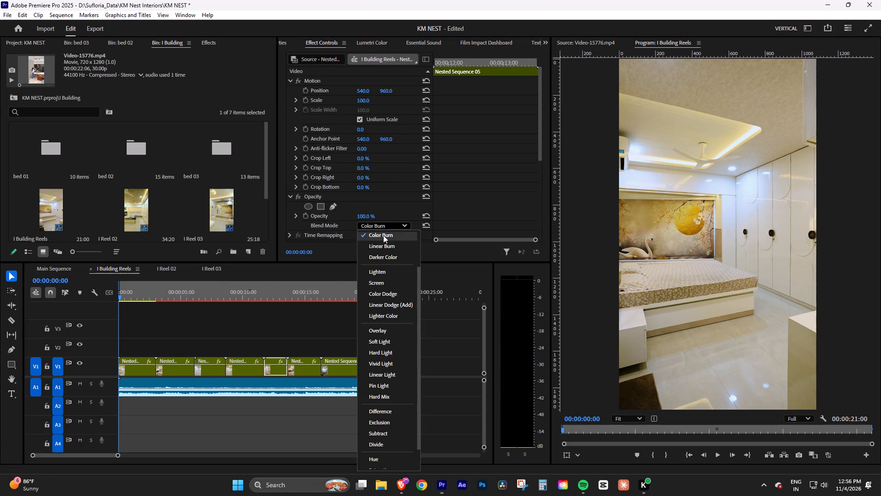
# Set the blend mode of Nested Sequence 05 to Normal.
pyautogui.scroll(12, 383, 235)
pyautogui.click(380, 237)
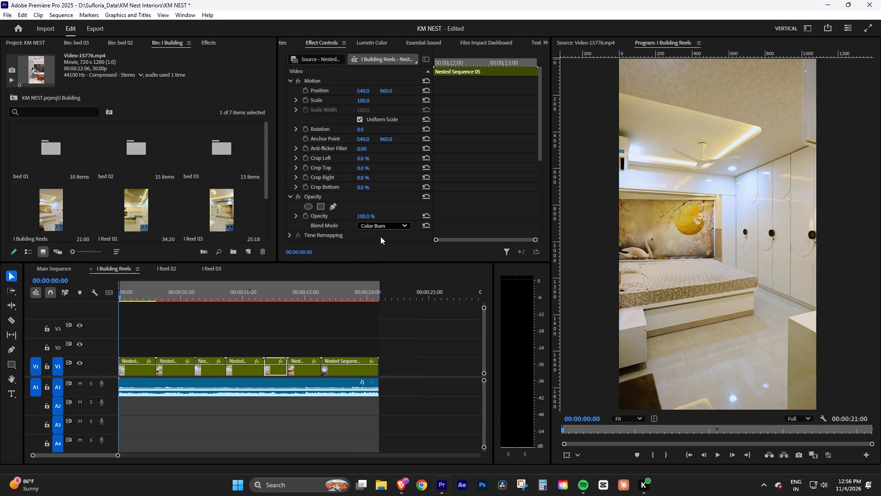
# Run the Warp Stabilizer analysis again on each of the last three nested clips in I Building Reels.
pyautogui.scroll(-7, 400, 180)
pyautogui.click(366, 187)
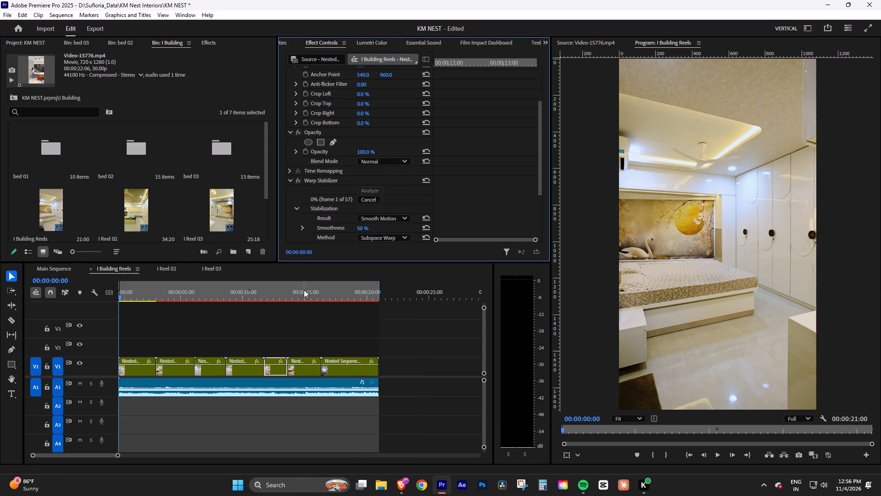
pyautogui.click(306, 371)
pyautogui.scroll(-8, 456, 155)
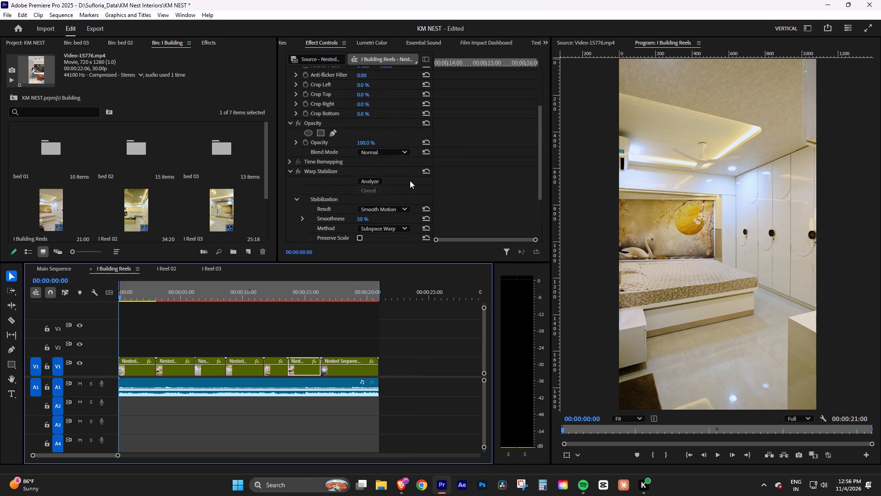
pyautogui.click(377, 181)
pyautogui.click(362, 370)
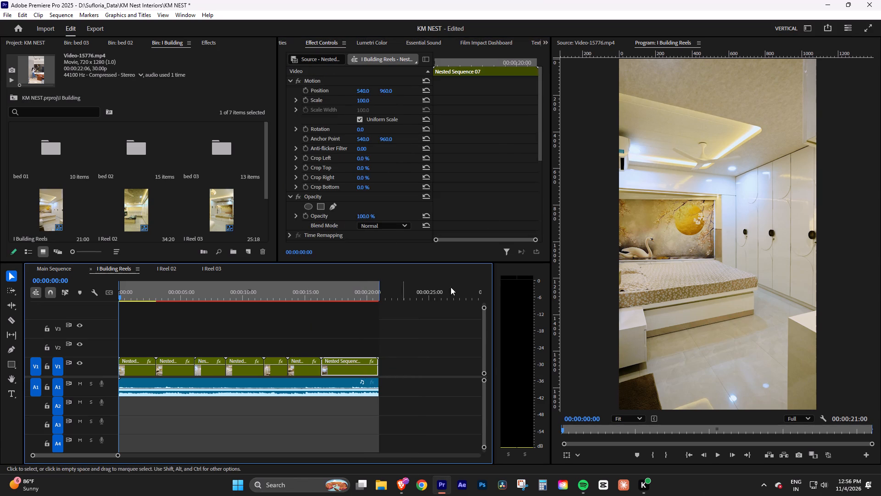
pyautogui.scroll(-5, 506, 139)
pyautogui.click(378, 208)
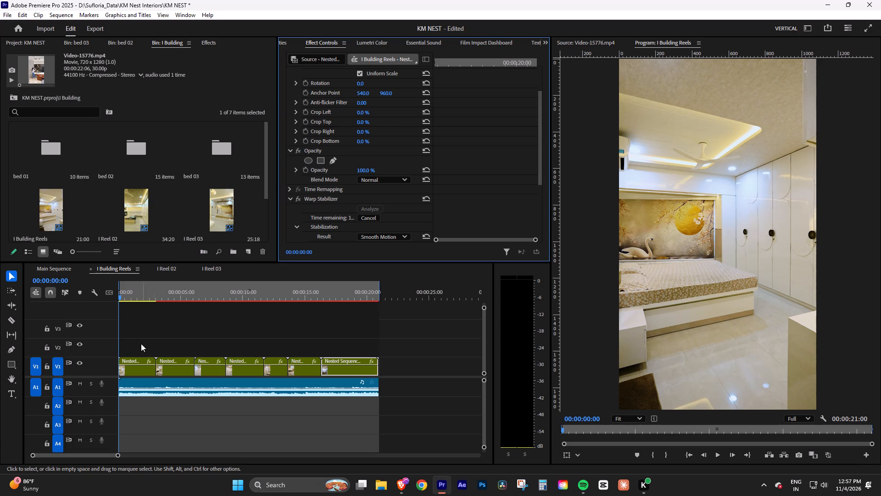
# Switch to the I Reel 02 sequence and play its opening clip to check the colour.
pyautogui.click(174, 269)
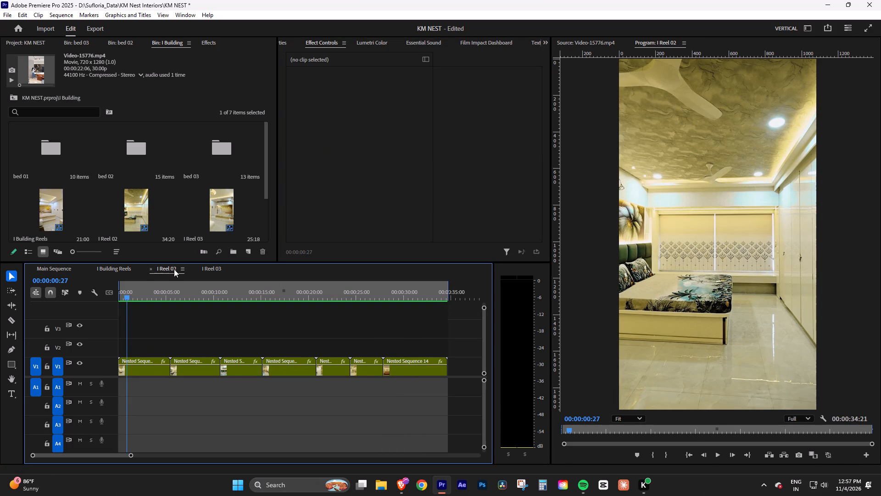
pyautogui.click(714, 456)
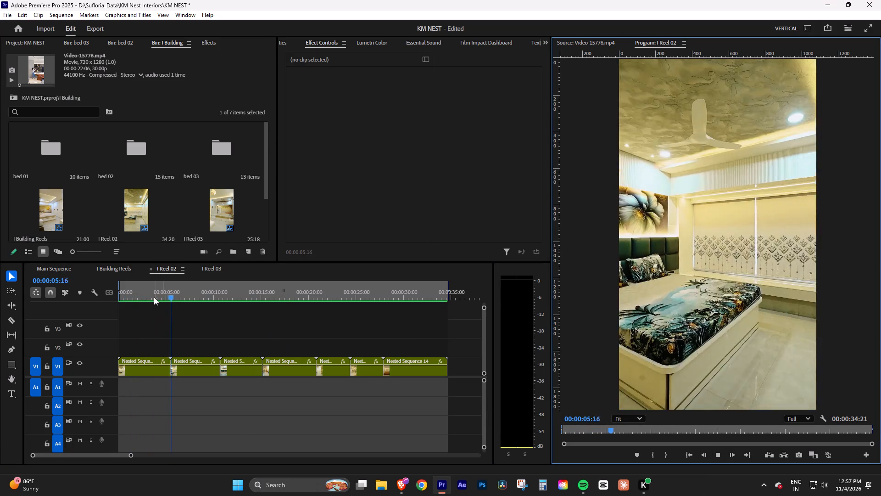
pyautogui.click(149, 297)
pyautogui.moveTo(149, 297); pyautogui.dragTo(143, 300)
# Open Nested Sequence 08, the first nested clip in I Reel 02.
pyautogui.click(142, 370)
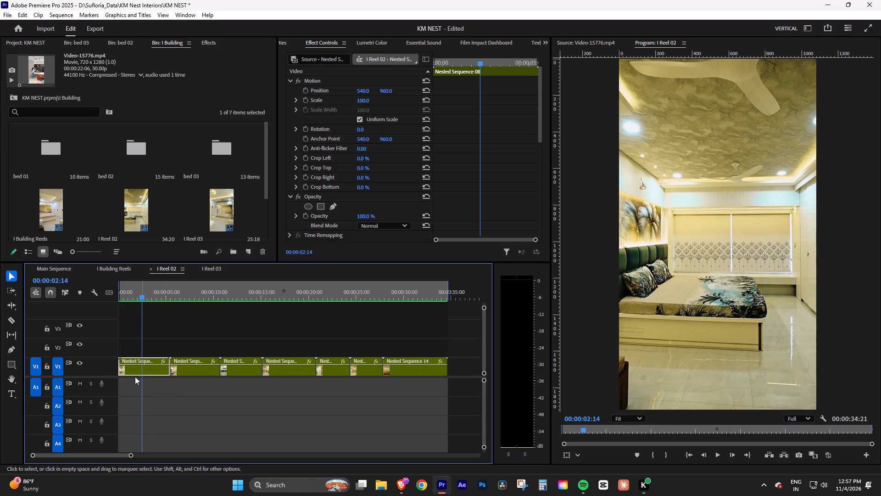
pyautogui.doubleClick(149, 369)
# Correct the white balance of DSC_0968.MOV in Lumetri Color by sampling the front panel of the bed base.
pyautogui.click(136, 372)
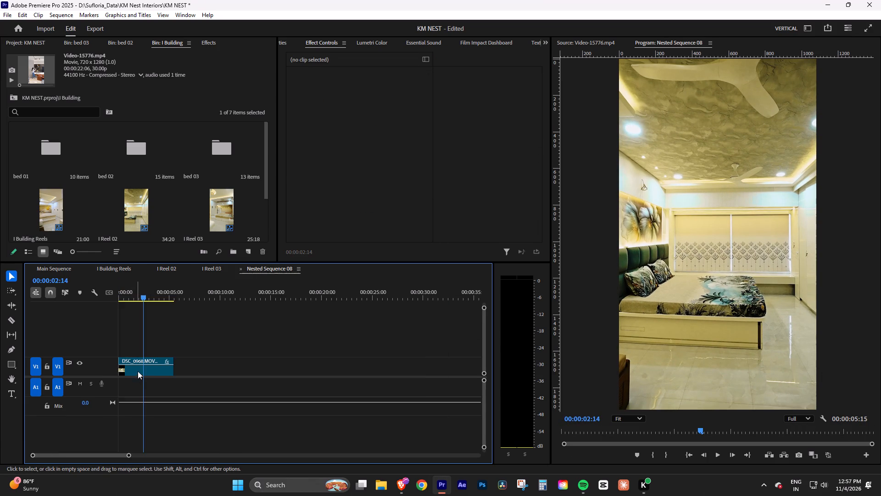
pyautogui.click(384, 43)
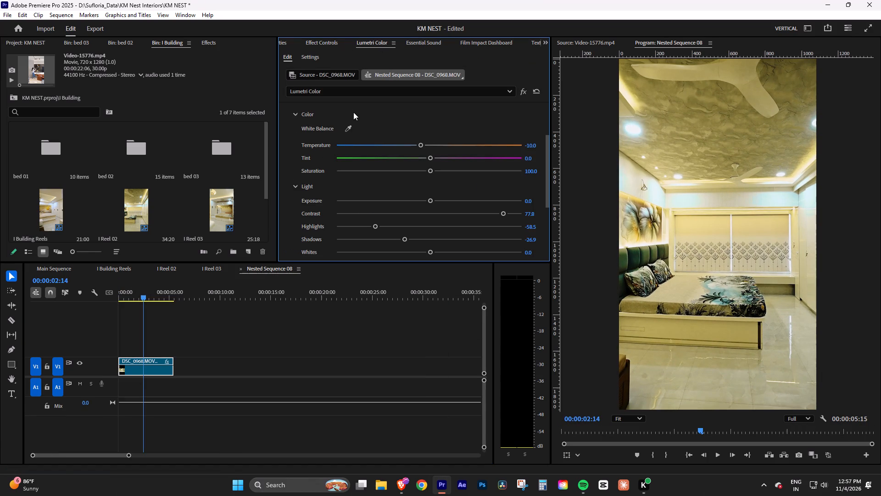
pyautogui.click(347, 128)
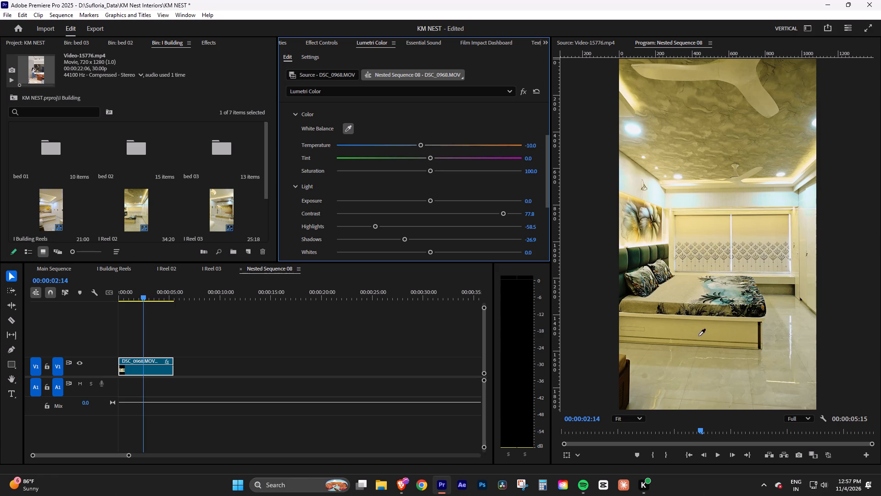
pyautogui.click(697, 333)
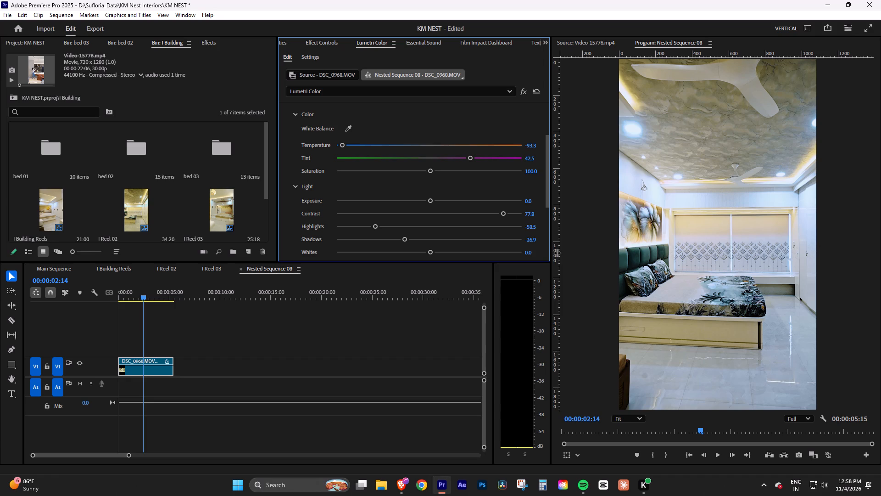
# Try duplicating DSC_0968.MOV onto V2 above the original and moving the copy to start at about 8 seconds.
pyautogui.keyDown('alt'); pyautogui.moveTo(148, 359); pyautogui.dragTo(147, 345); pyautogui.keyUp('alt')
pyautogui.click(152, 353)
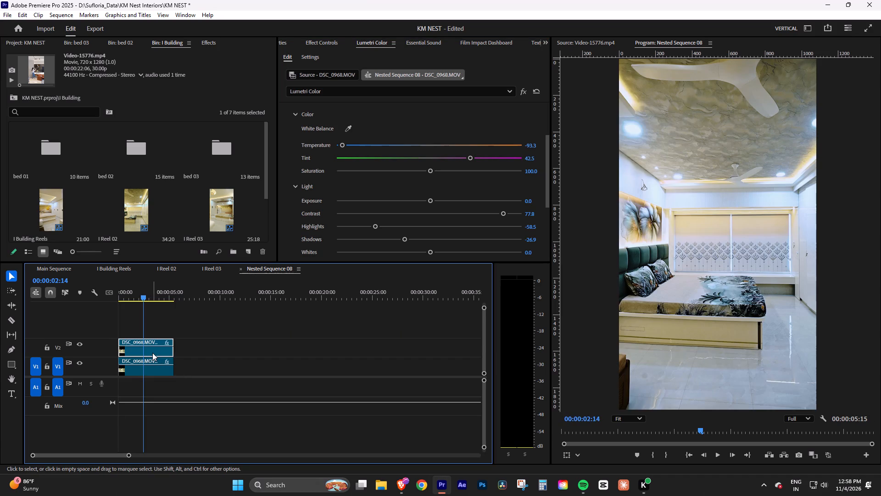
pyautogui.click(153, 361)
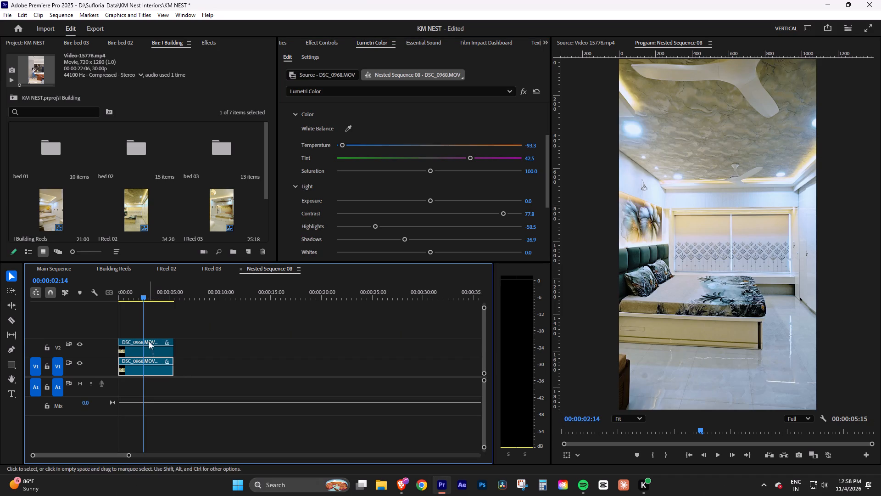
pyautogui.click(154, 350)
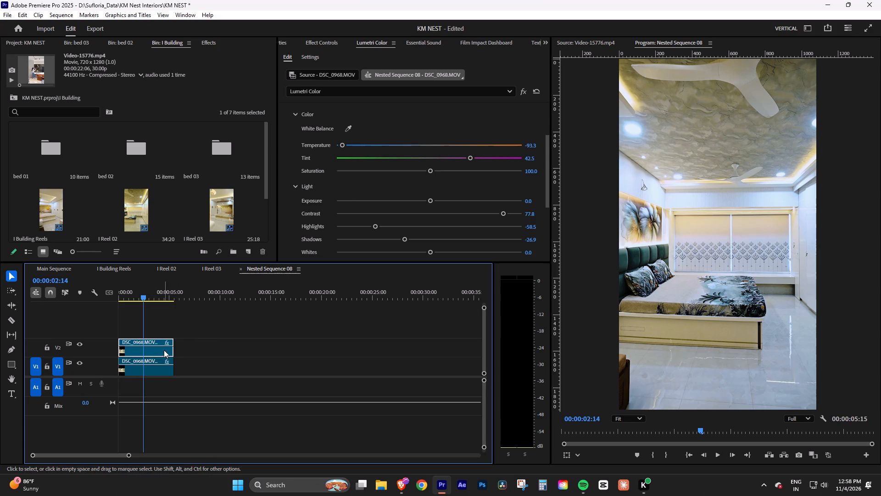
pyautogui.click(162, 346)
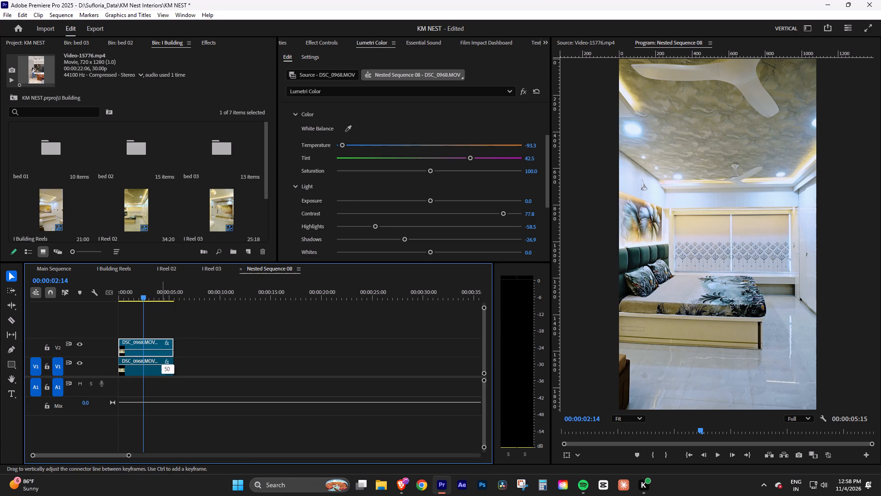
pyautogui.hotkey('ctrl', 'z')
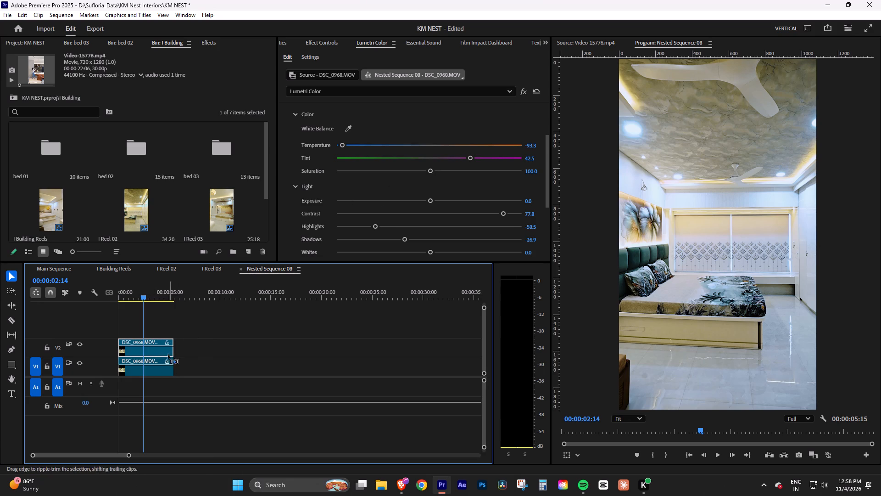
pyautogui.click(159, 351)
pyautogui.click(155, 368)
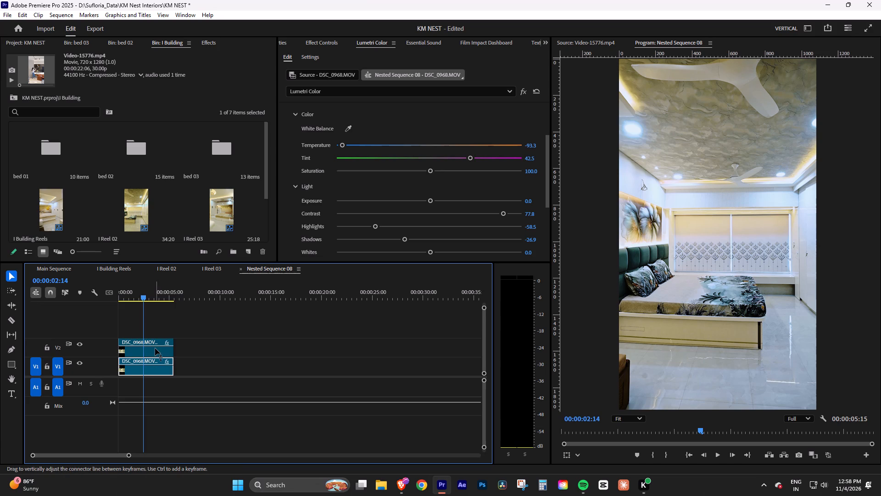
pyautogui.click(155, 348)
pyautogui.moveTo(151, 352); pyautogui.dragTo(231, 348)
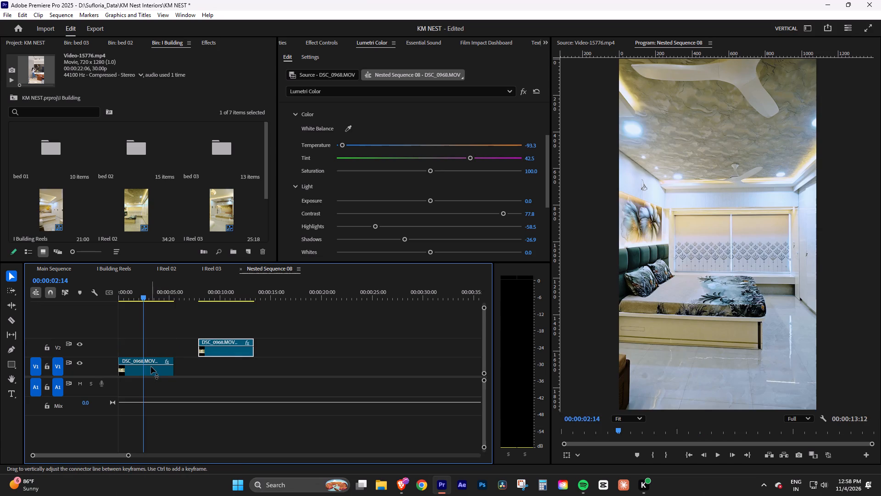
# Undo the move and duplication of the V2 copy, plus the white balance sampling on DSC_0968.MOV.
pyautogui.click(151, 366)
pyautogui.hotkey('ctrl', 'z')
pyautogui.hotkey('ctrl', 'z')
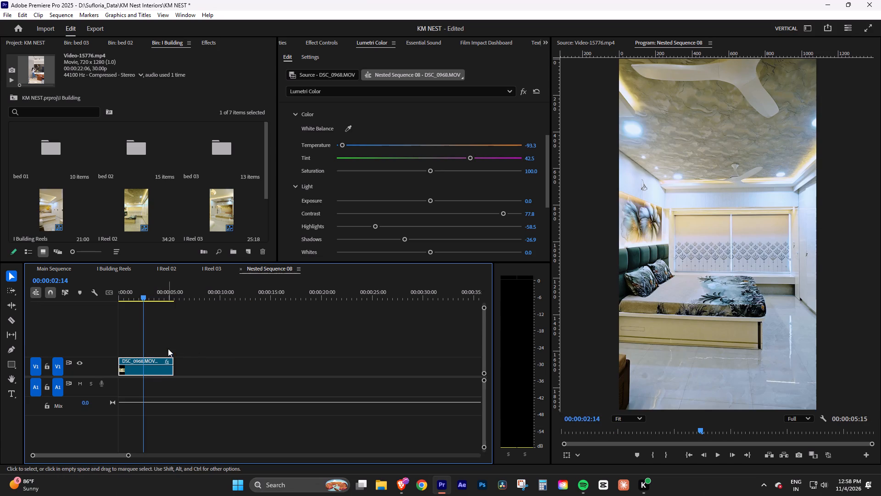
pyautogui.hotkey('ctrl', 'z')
# Duplicate DSC_0968.MOV on V1, placing the copy after the original with a gap, starting at about 7.5 seconds.
pyautogui.click(154, 366)
pyautogui.keyDown('alt'); pyautogui.moveTo(156, 370); pyautogui.dragTo(191, 370); pyautogui.keyUp('alt')
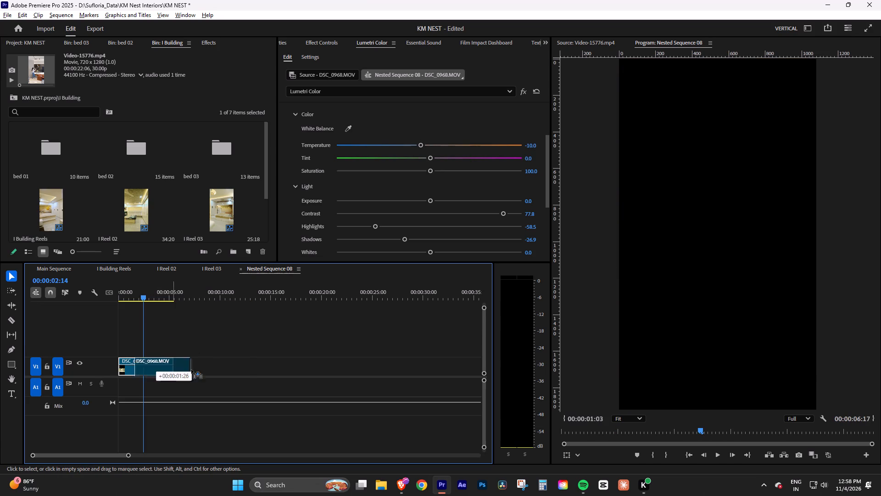
pyautogui.keyDown('alt'); pyautogui.moveTo(191, 370); pyautogui.dragTo(232, 367); pyautogui.keyUp('alt')
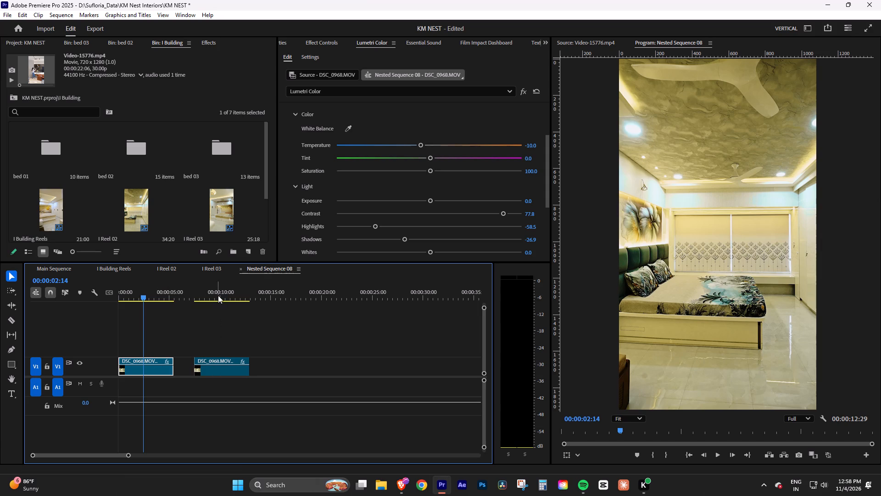
# White-balance the copied clip by sampling the bed base, the window blind and finally the wall above it, reaching temperature -20.4 and tint 18.0.
pyautogui.click(218, 295)
pyautogui.click(234, 372)
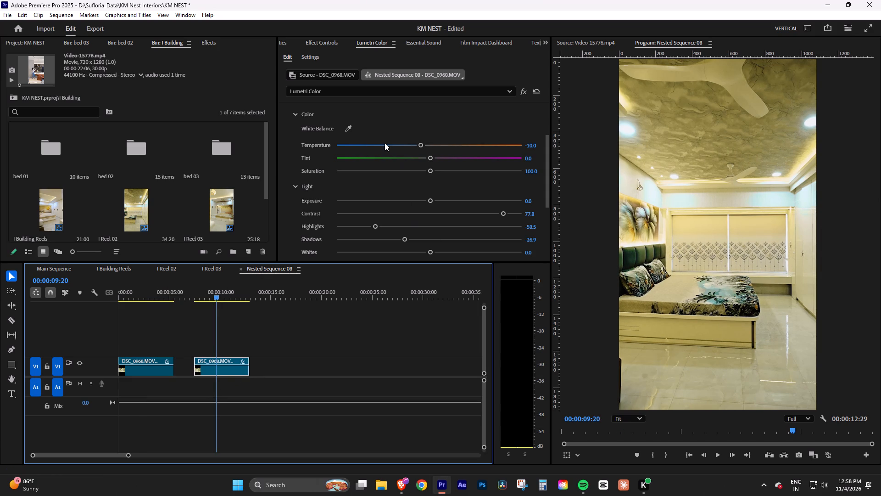
pyautogui.click(351, 126)
pyautogui.click(671, 327)
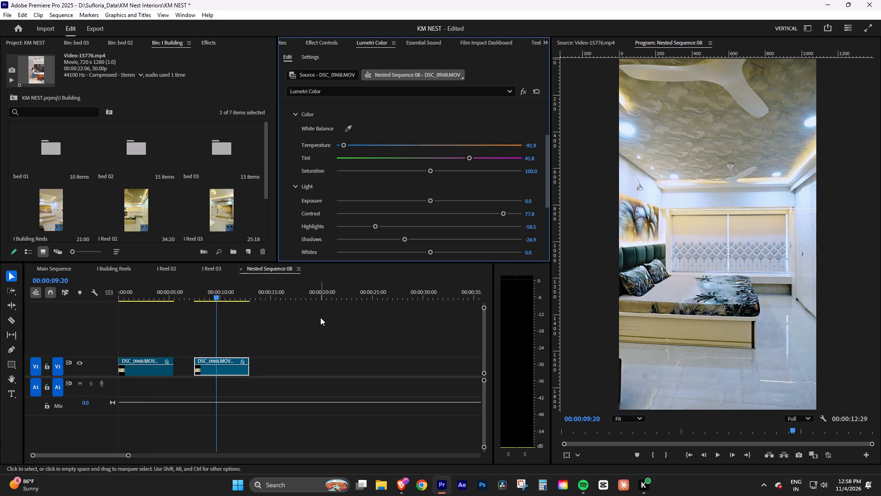
pyautogui.click(351, 127)
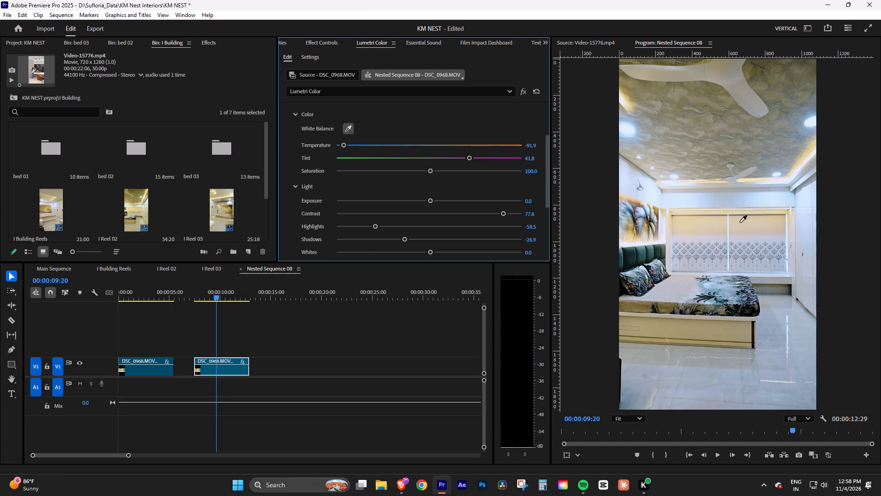
pyautogui.click(747, 227)
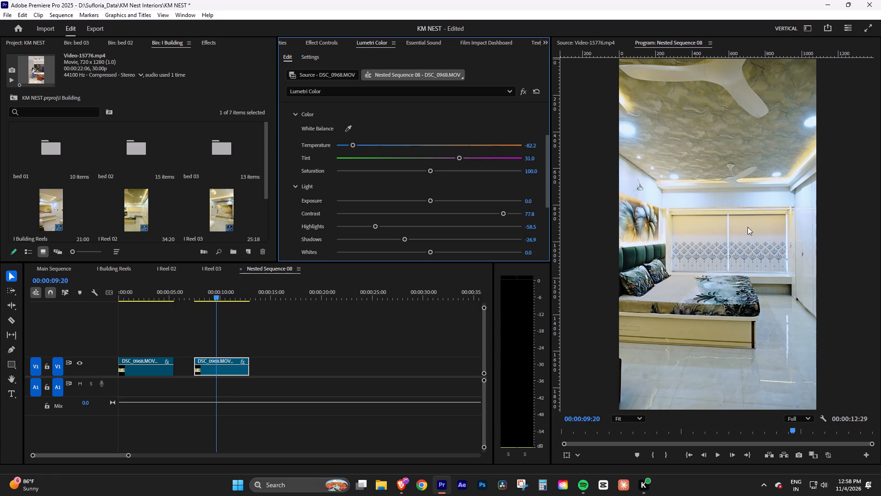
pyautogui.click(347, 130)
pyautogui.click(733, 201)
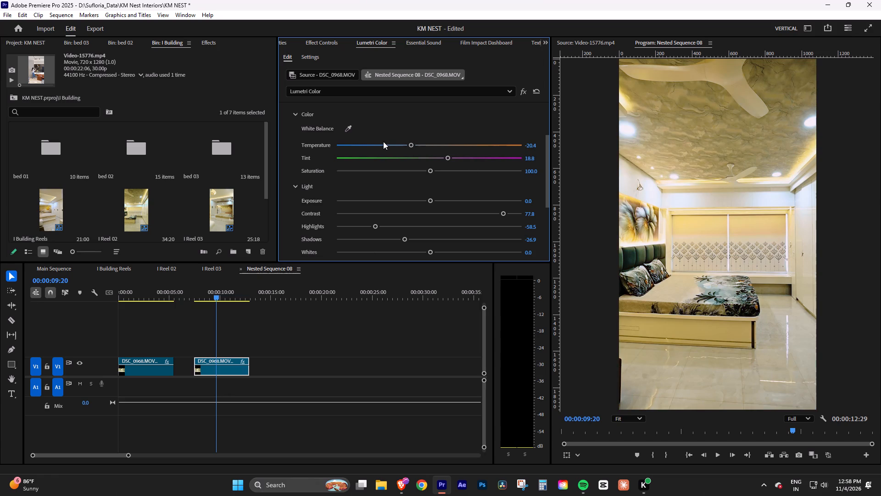
# Re-sample the copied clip's white balance from the wall, the window blind and finally the wardrobe, reaching temperature -25.1 and tint 19.7.
pyautogui.click(349, 124)
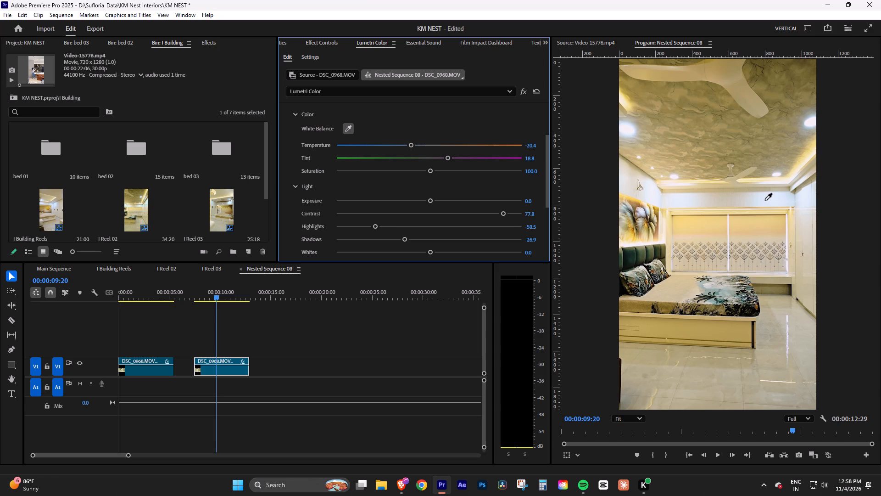
pyautogui.click(765, 200)
pyautogui.click(349, 129)
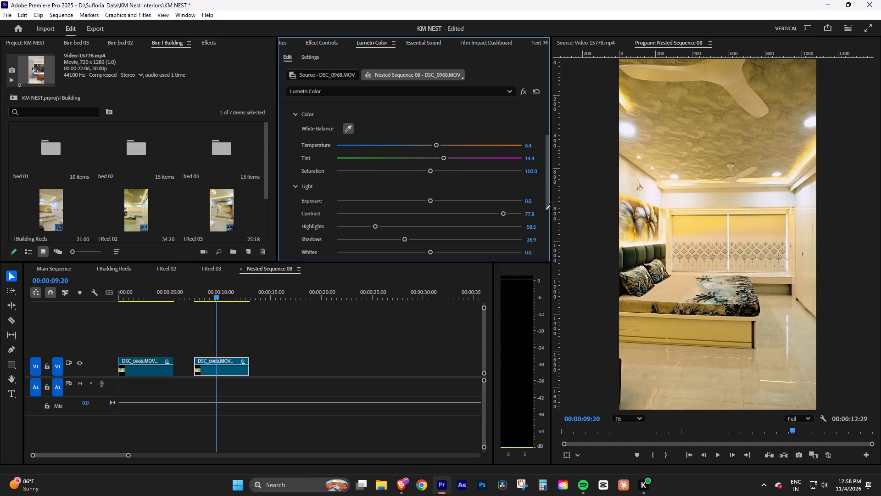
pyautogui.click(764, 228)
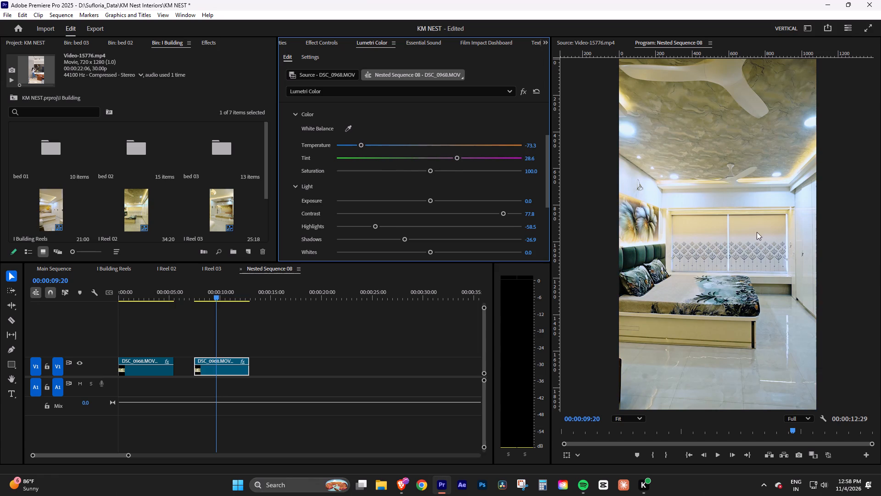
pyautogui.click(348, 126)
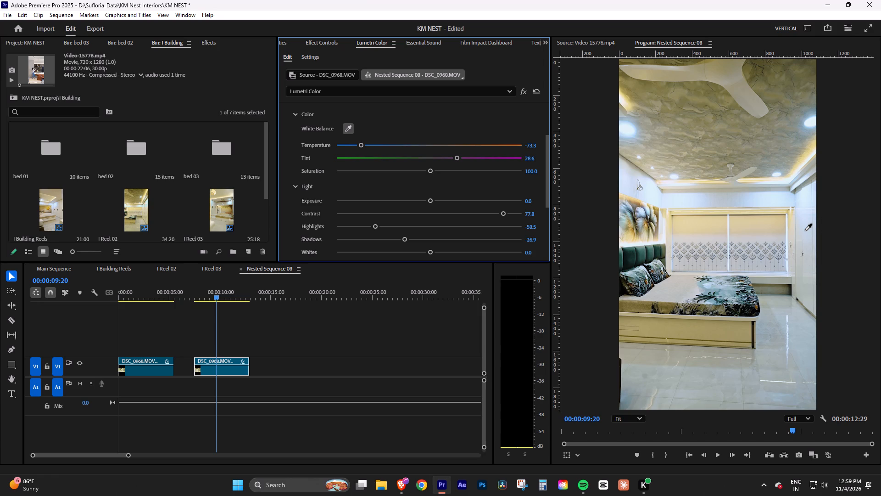
pyautogui.click(805, 231)
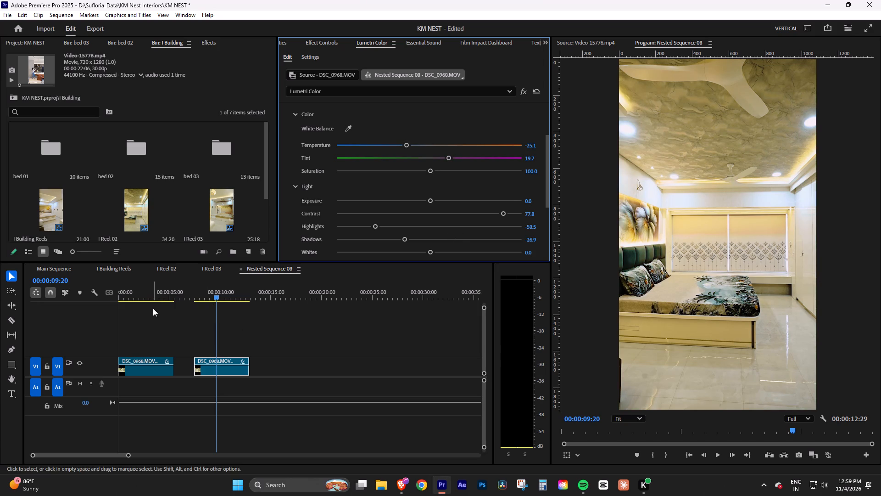
# Play through the white-balanced copy of DSC_0968.MOV to check its colour, and save the project.
pyautogui.click(157, 295)
pyautogui.click(215, 294)
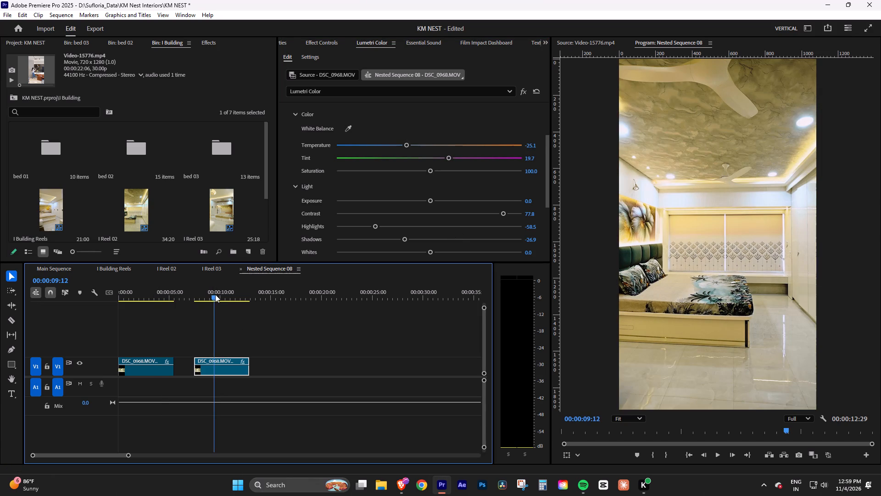
pyautogui.moveTo(206, 295); pyautogui.dragTo(195, 297)
pyautogui.click(248, 332)
pyautogui.press('space')
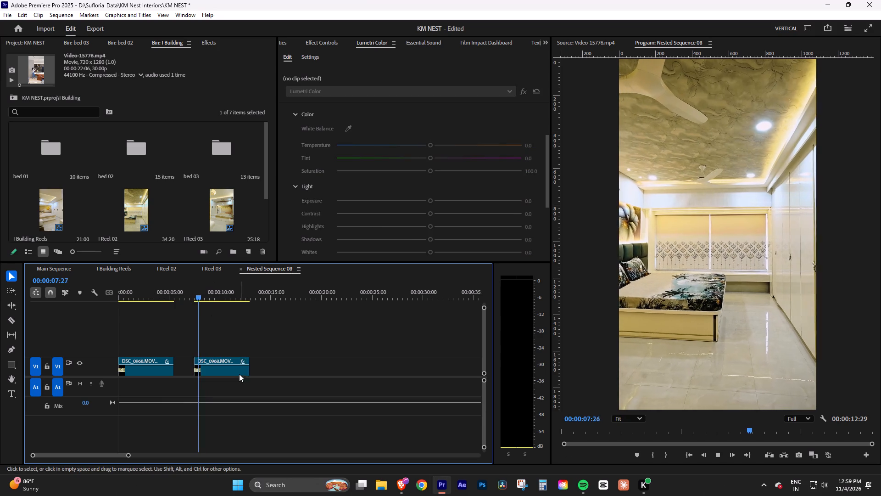
pyautogui.click(232, 374)
pyautogui.press('space')
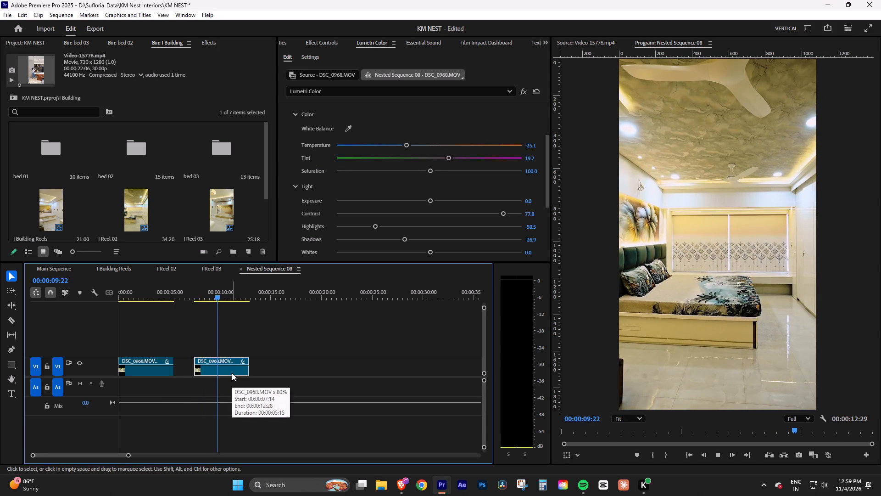
pyautogui.hotkey('ctrl', 's')
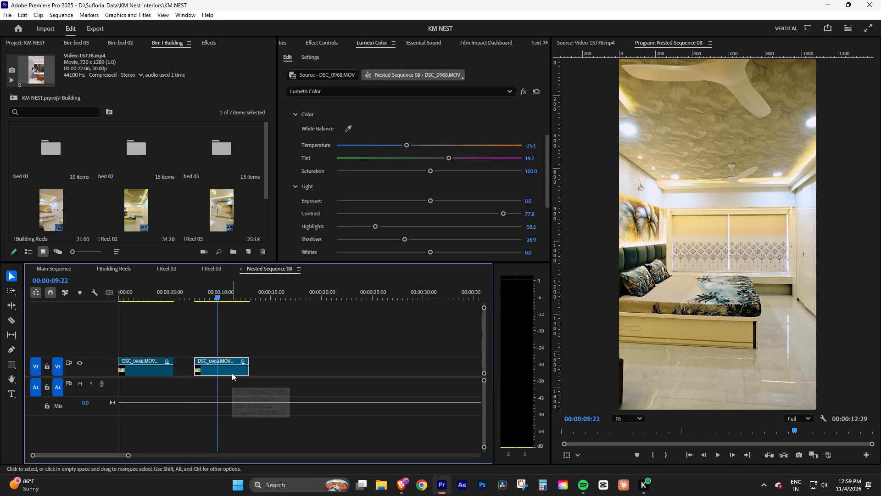
pyautogui.press('space')
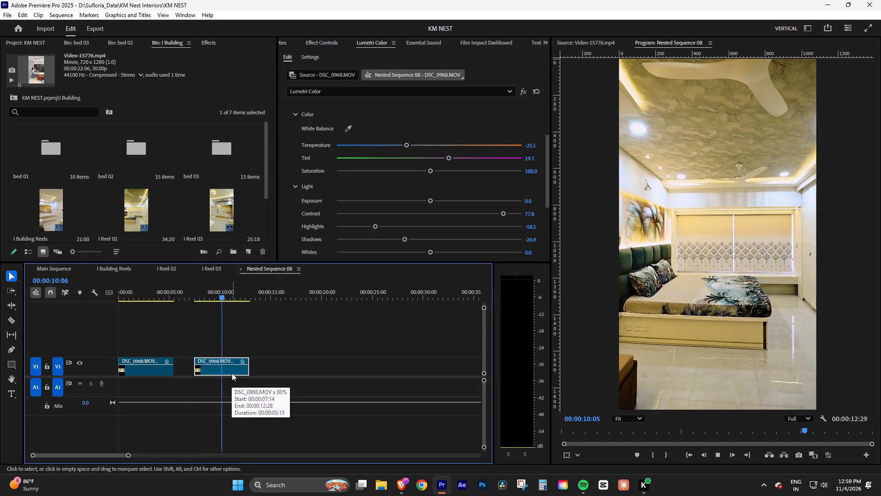
pyautogui.press('space')
# Set the copied clip's Lumetri Shadows to 18.0 and Highlights to -100.0.
pyautogui.click(237, 390)
pyautogui.click(229, 366)
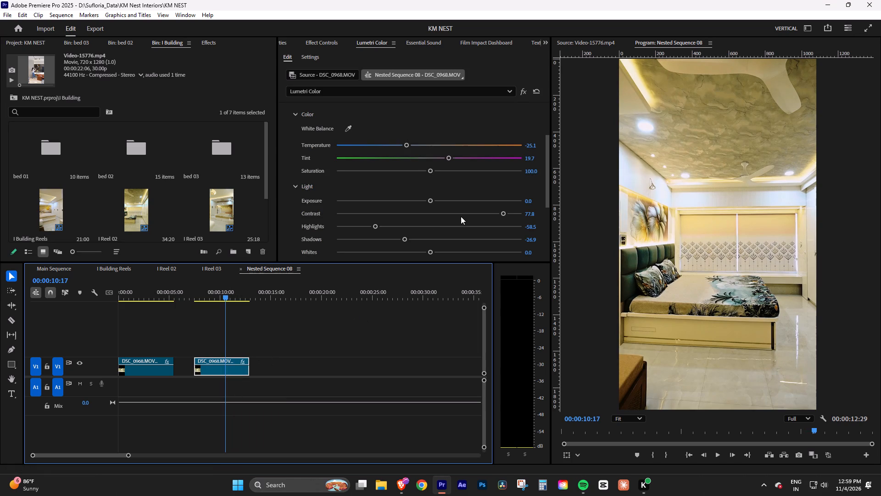
pyautogui.moveTo(548, 162); pyautogui.dragTo(544, 189)
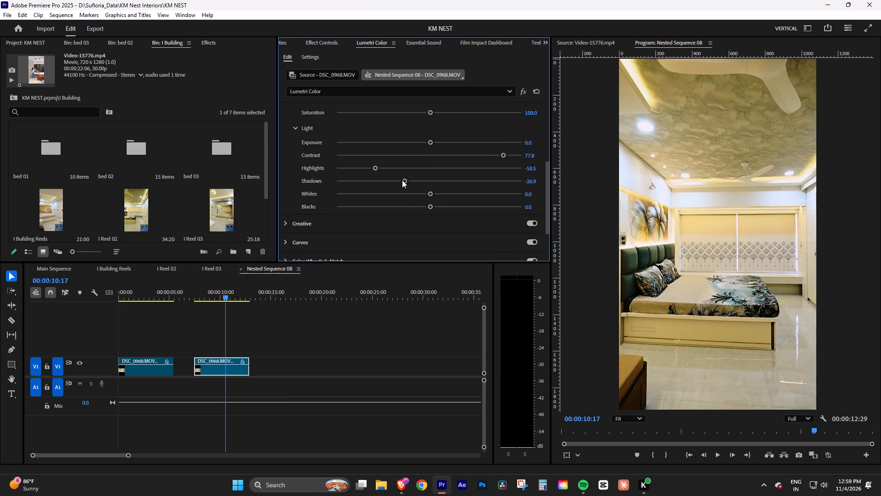
pyautogui.moveTo(404, 180); pyautogui.dragTo(445, 182)
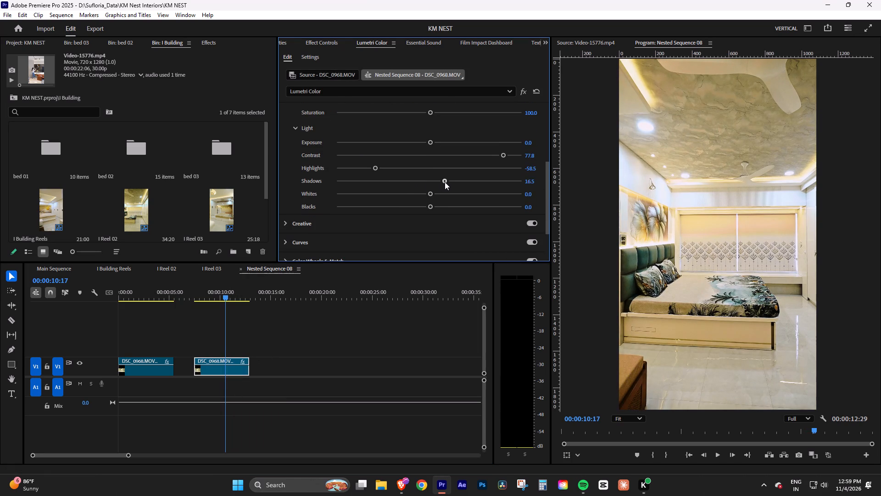
pyautogui.moveTo(445, 182); pyautogui.dragTo(445, 182)
pyautogui.moveTo(373, 167); pyautogui.dragTo(304, 172)
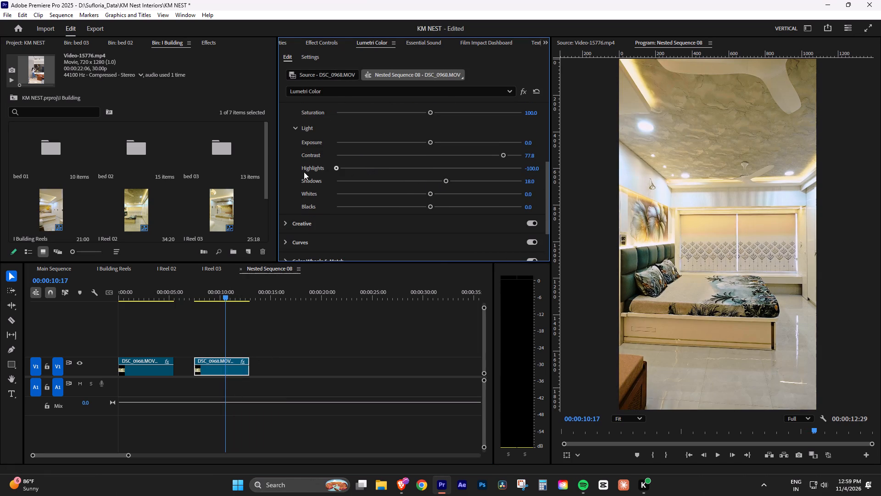
pyautogui.moveTo(304, 172); pyautogui.dragTo(301, 172)
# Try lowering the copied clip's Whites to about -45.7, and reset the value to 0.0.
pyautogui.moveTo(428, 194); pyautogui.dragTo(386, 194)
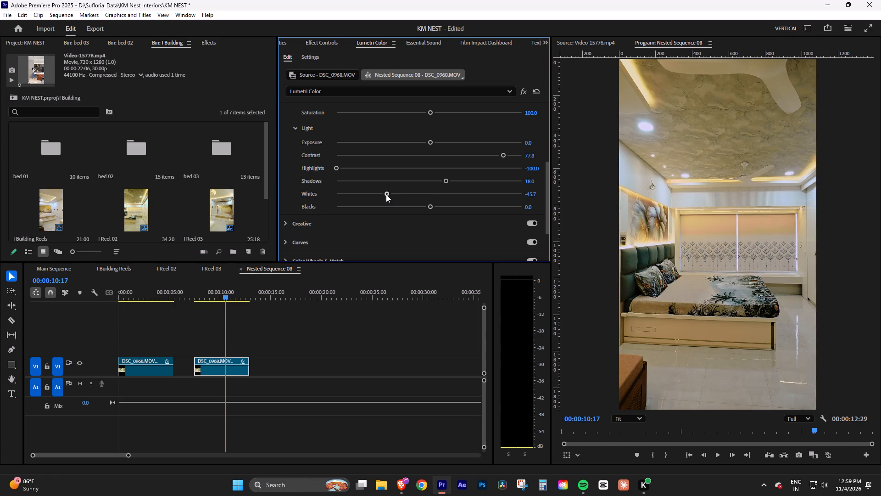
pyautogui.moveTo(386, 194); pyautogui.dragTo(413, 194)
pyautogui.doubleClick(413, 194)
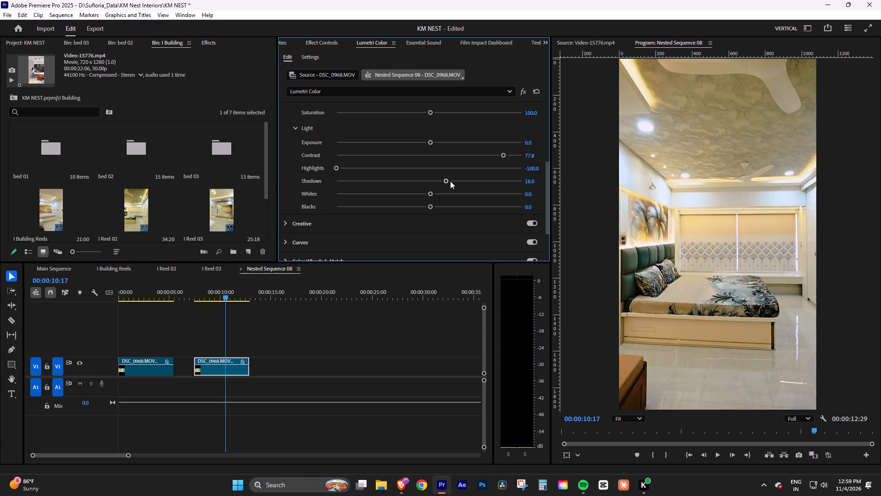
# Set the copied clip's Contrast to 100.0 and reset its Shadows to 0.0.
pyautogui.moveTo(502, 154); pyautogui.dragTo(522, 158)
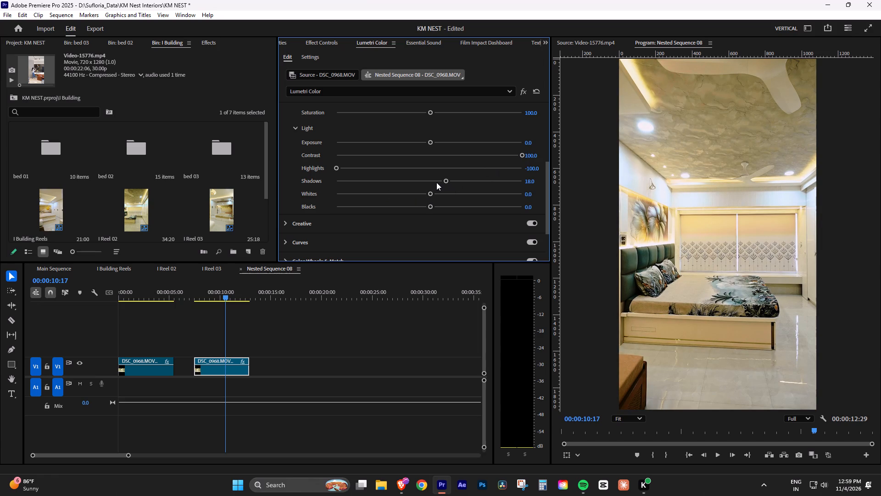
pyautogui.doubleClick(444, 180)
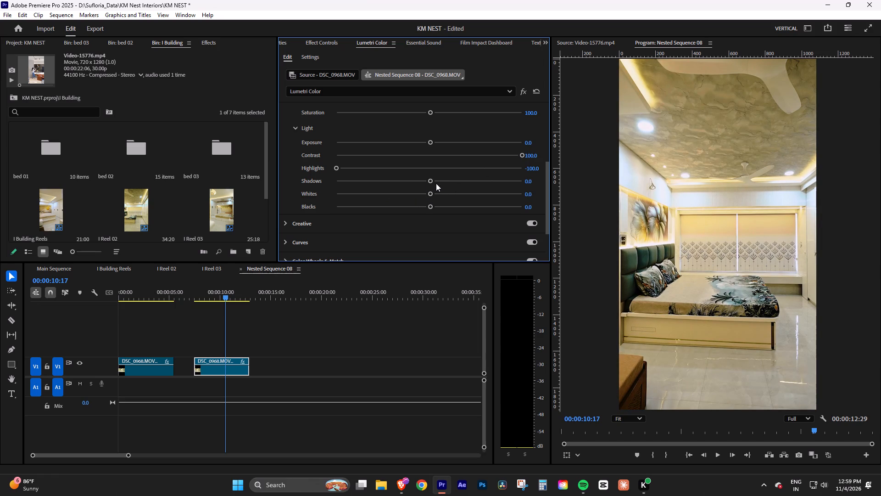
pyautogui.click(429, 179)
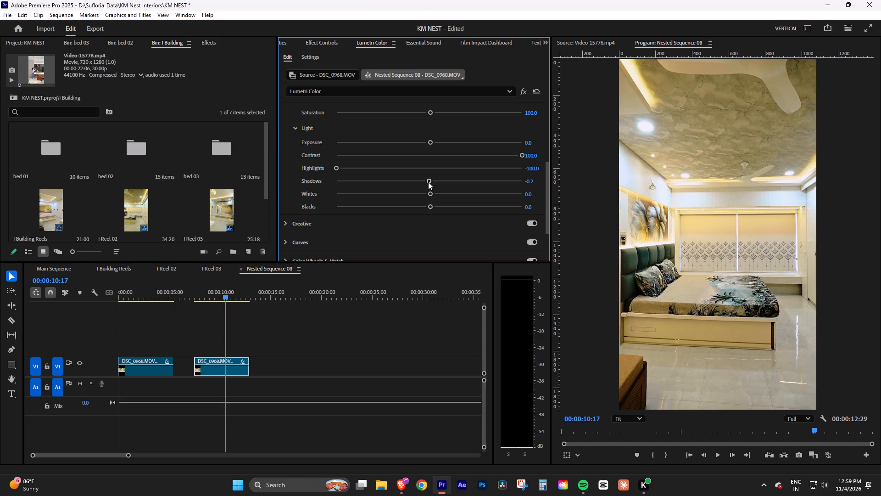
pyautogui.doubleClick(428, 182)
# Save the project and play the regraded copy from its start at 00:00:07:14 to review the look.
pyautogui.moveTo(212, 295); pyautogui.dragTo(201, 295)
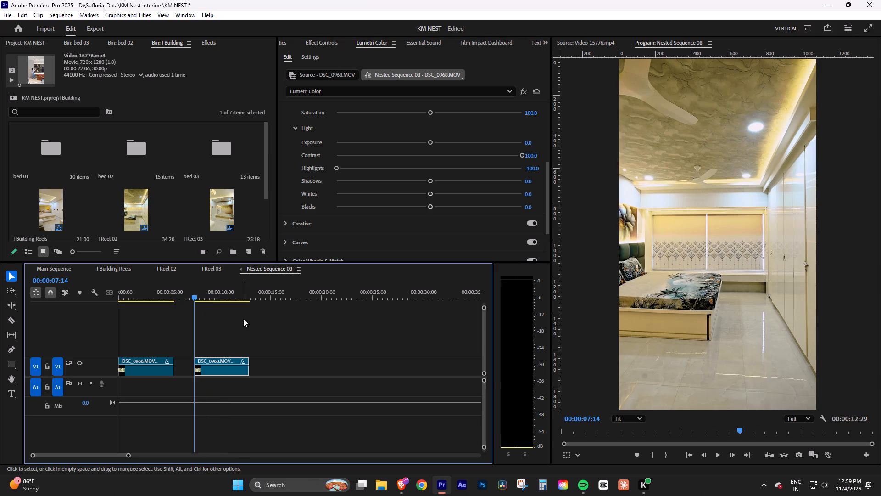
pyautogui.click(243, 319)
pyautogui.click(220, 369)
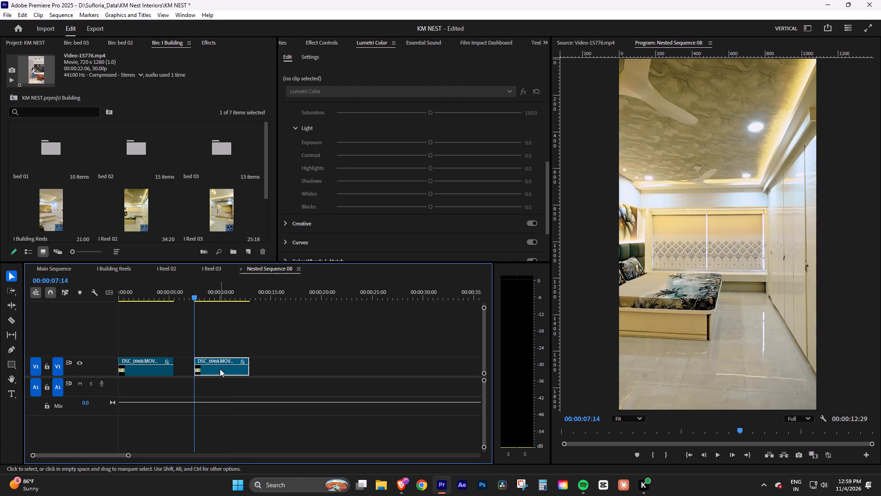
pyautogui.hotkey('ctrl', 's')
pyautogui.click(288, 352)
pyautogui.click(215, 370)
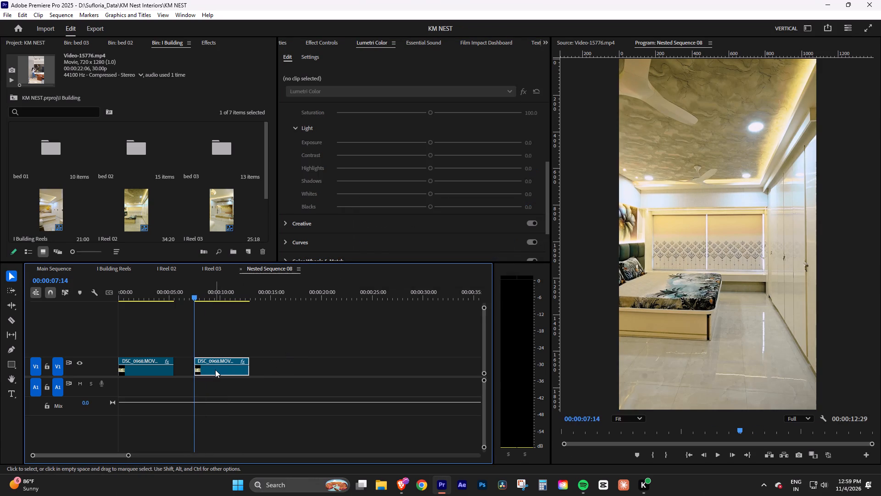
pyautogui.press('space')
pyautogui.press('space')
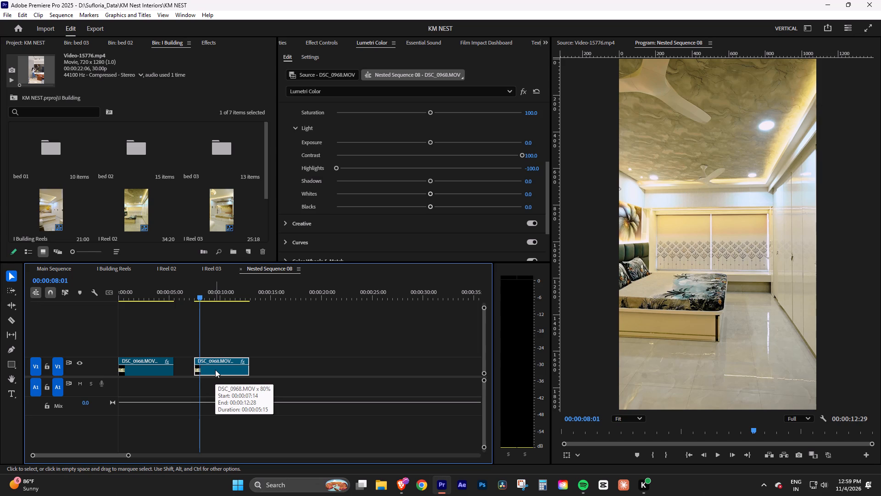
pyautogui.click(258, 371)
pyautogui.click(214, 370)
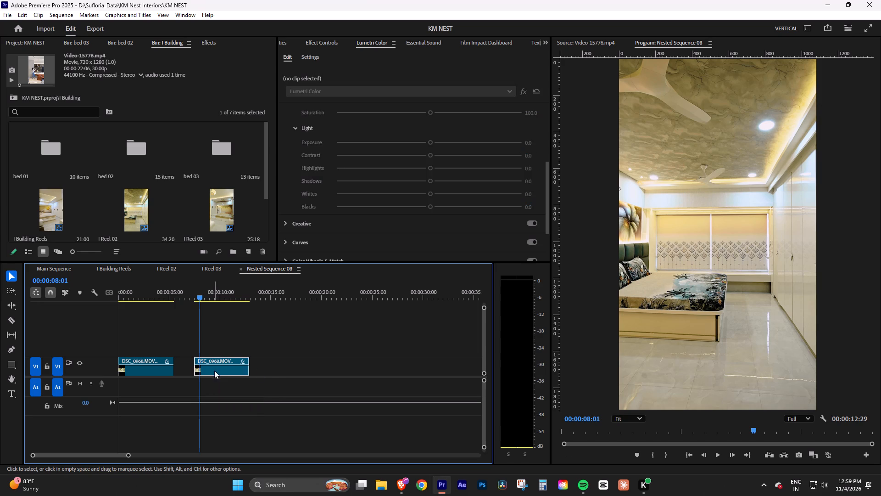
pyautogui.click(246, 385)
# Ripple delete the gap between the two DSC_0968.MOV clips on V1.
pyautogui.click(182, 362)
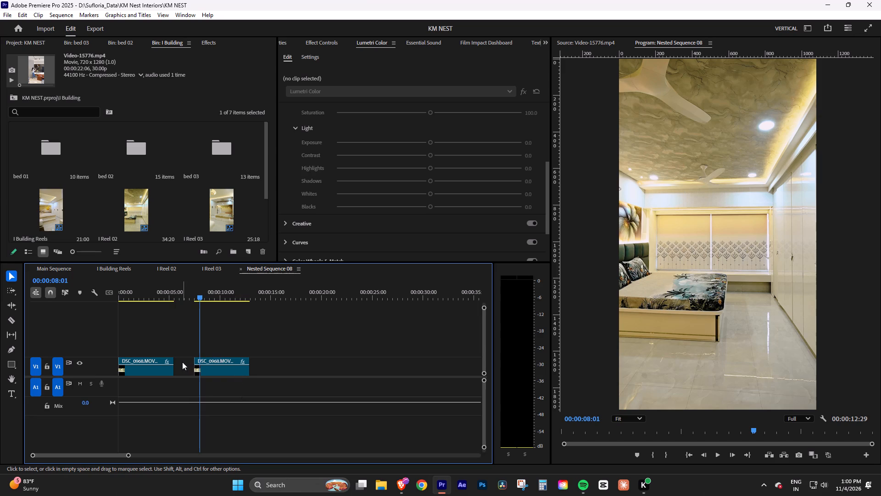
pyautogui.rightClick(182, 362)
pyautogui.click(190, 366)
pyautogui.click(214, 330)
# Play the second DSC_0968.MOV clip from the join at 00:00:05:15 to examine its colour grade.
pyautogui.moveTo(186, 289); pyautogui.dragTo(175, 291)
pyautogui.click(203, 326)
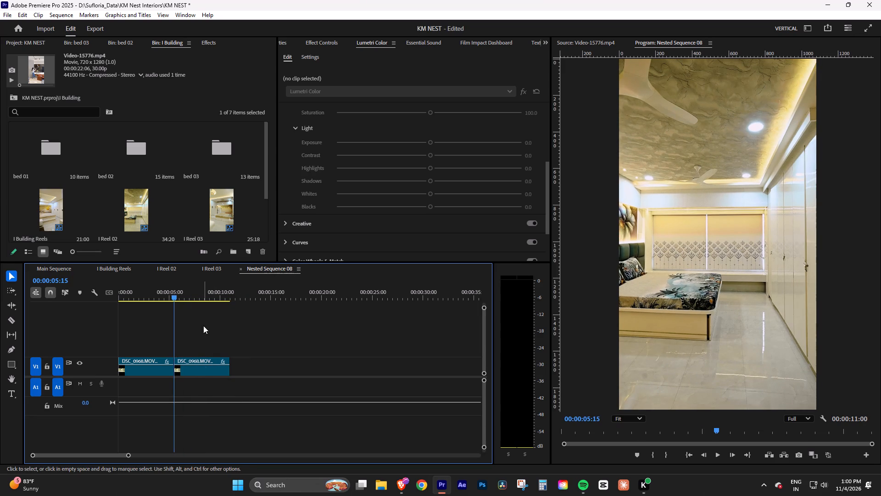
pyautogui.click(202, 365)
pyautogui.press('space')
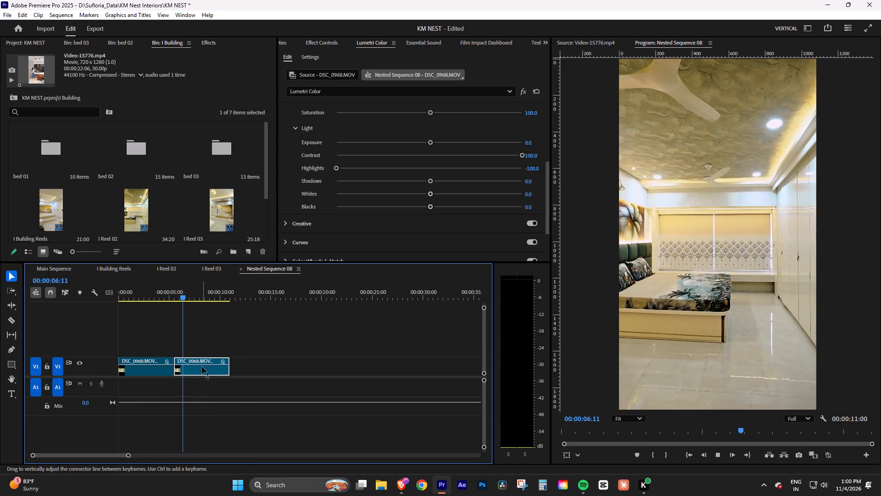
pyautogui.press('space')
pyautogui.click(273, 349)
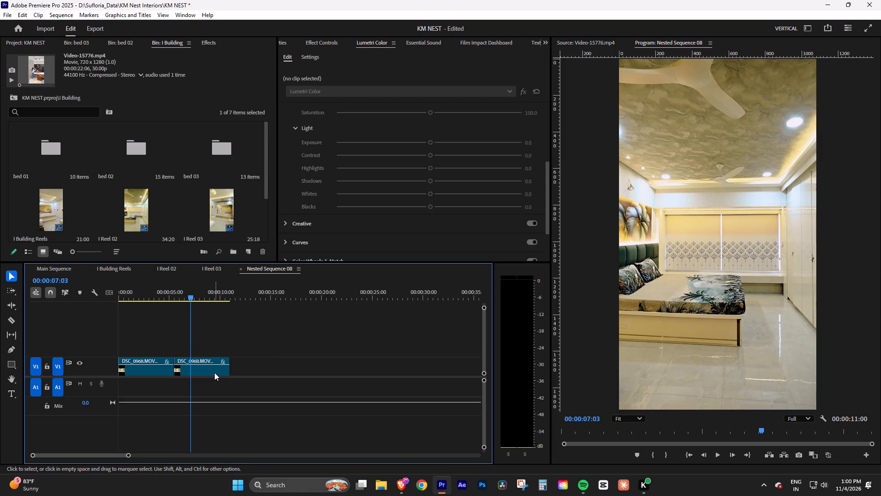
pyautogui.click(214, 372)
pyautogui.press('space')
pyautogui.click(268, 360)
pyautogui.press('space')
# Copy the Lumetri Color effect from the second DSC_0968.MOV clip on V1.
pyautogui.click(210, 370)
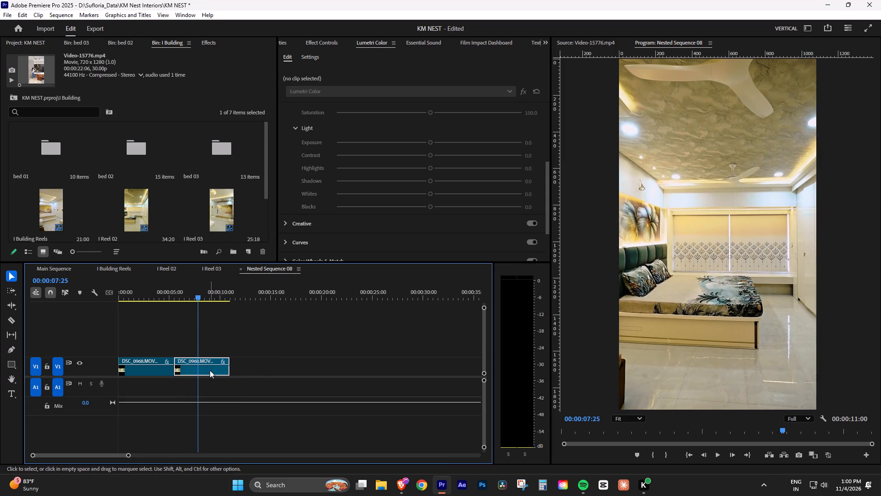
pyautogui.rightClick(210, 370)
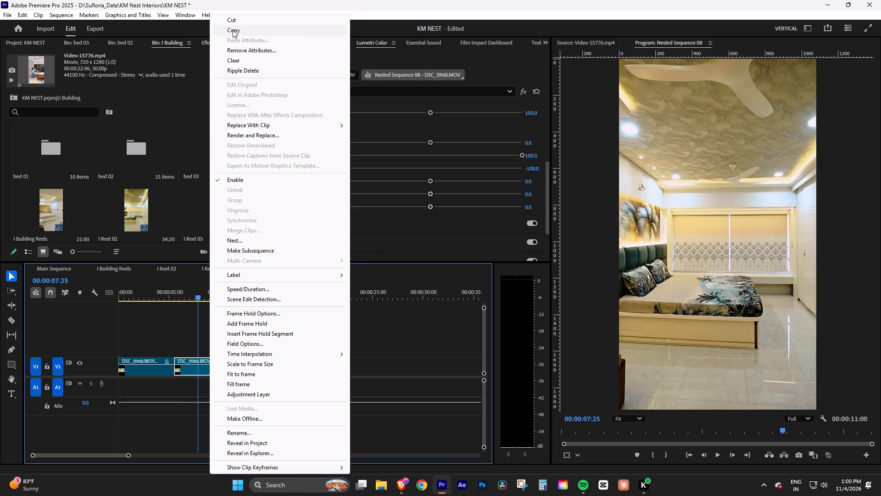
pyautogui.click(233, 30)
pyautogui.click(331, 44)
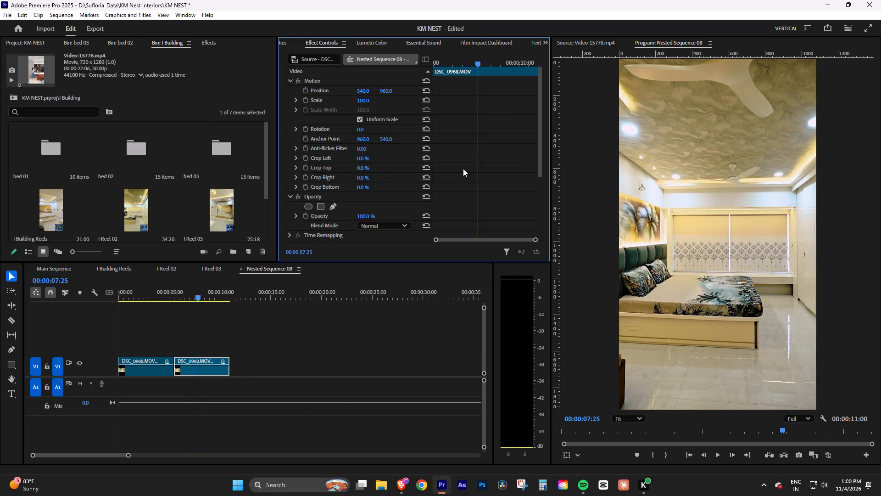
pyautogui.moveTo(540, 122); pyautogui.dragTo(535, 174)
pyautogui.click(327, 163)
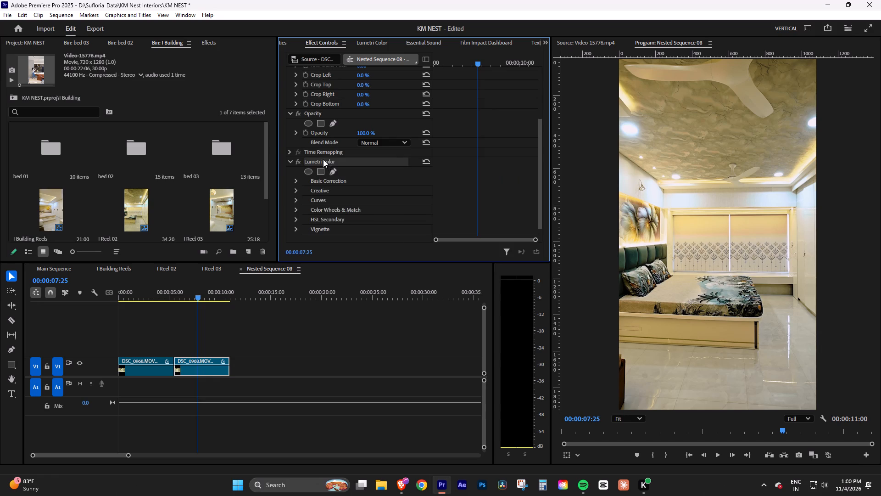
pyautogui.rightClick(323, 159)
pyautogui.click(347, 213)
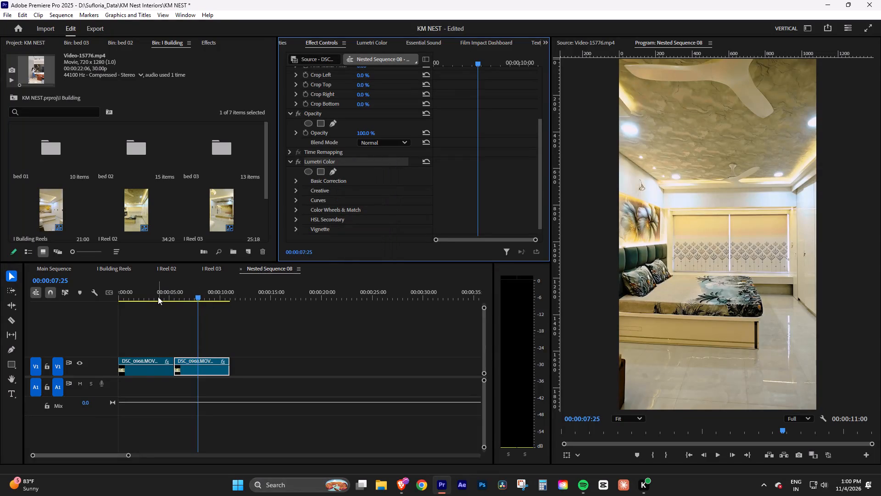
# Delete the first DSC_0968.MOV clip from V1 and move the remaining copy to the start of Nested Sequence 08.
pyautogui.click(156, 297)
pyautogui.click(154, 372)
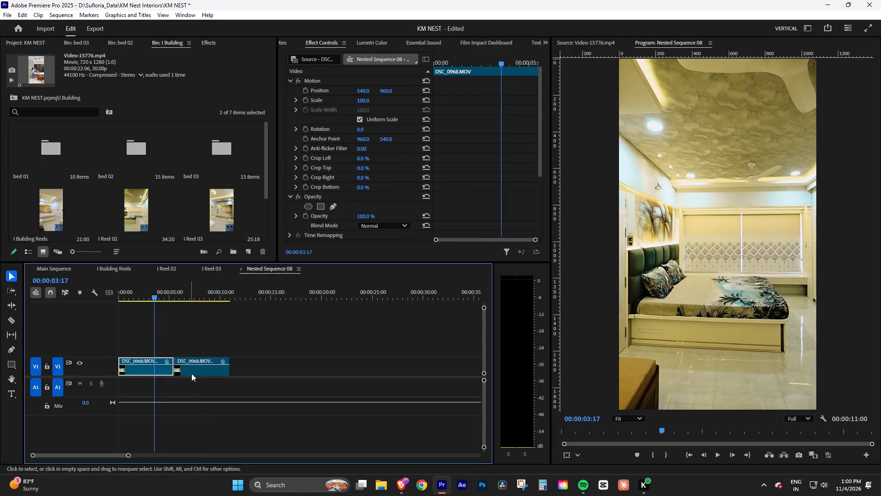
pyautogui.press('Delete')
pyautogui.moveTo(191, 373); pyautogui.dragTo(128, 373)
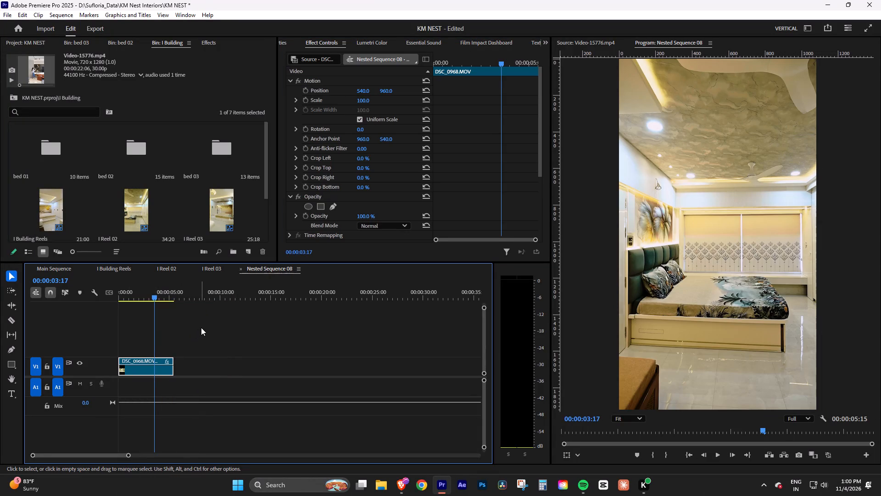
# Return to I Reel 02 and play it from the start into the second nested clip to compare their colour grades.
pyautogui.click(210, 265)
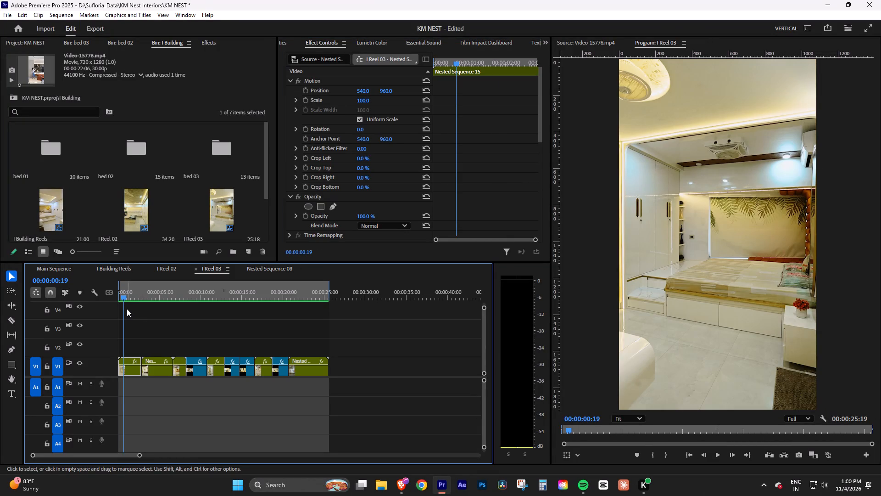
pyautogui.click(173, 268)
pyautogui.moveTo(143, 297); pyautogui.dragTo(133, 297)
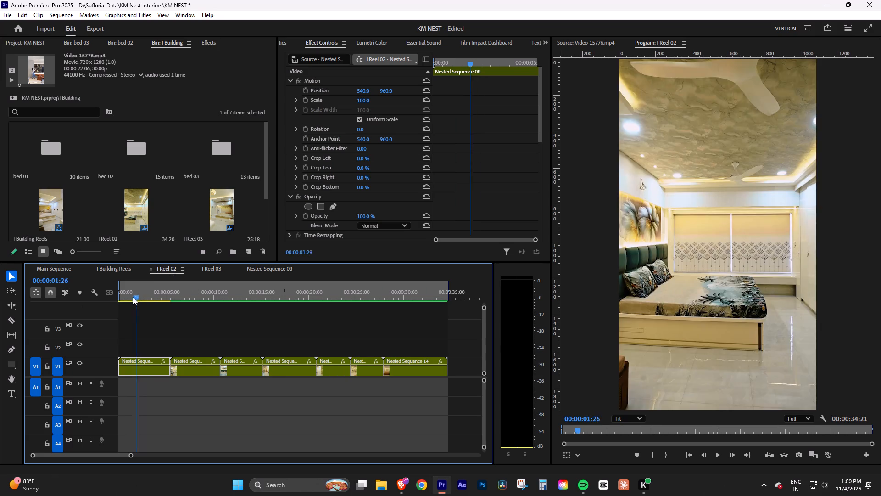
pyautogui.moveTo(133, 297); pyautogui.dragTo(88, 301)
pyautogui.press('space')
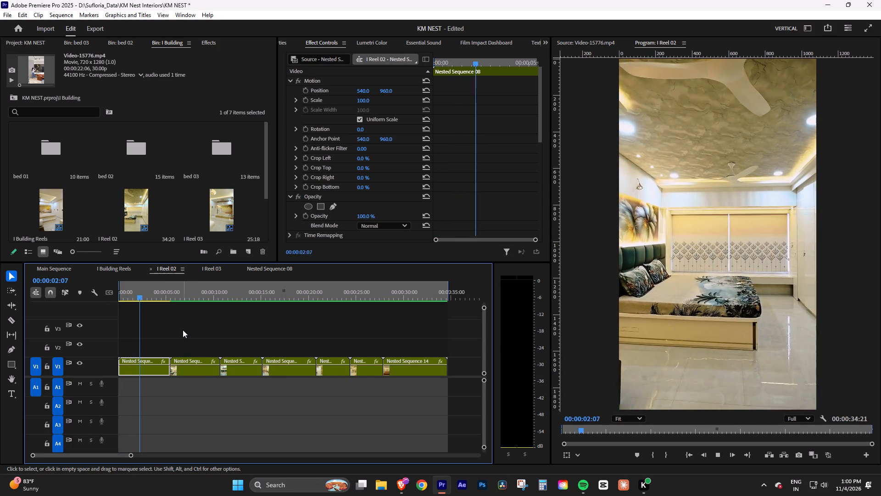
pyautogui.press('space')
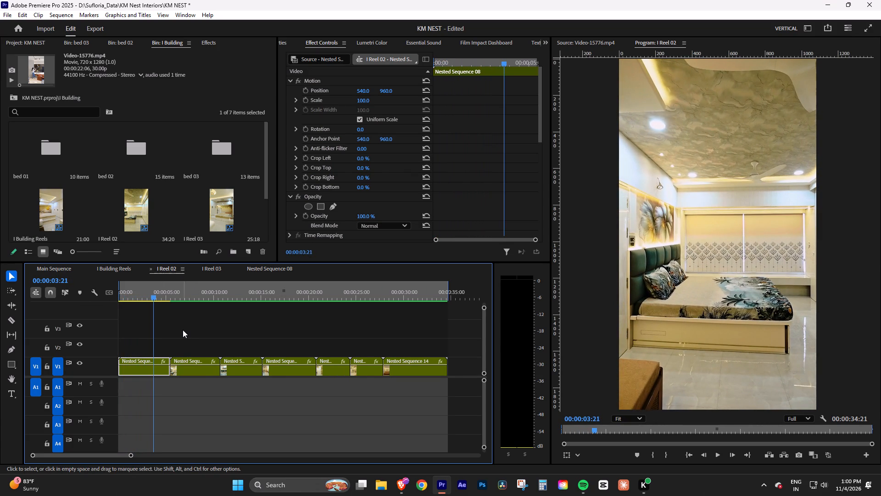
pyautogui.press('space')
pyautogui.press('space')
pyautogui.click(187, 337)
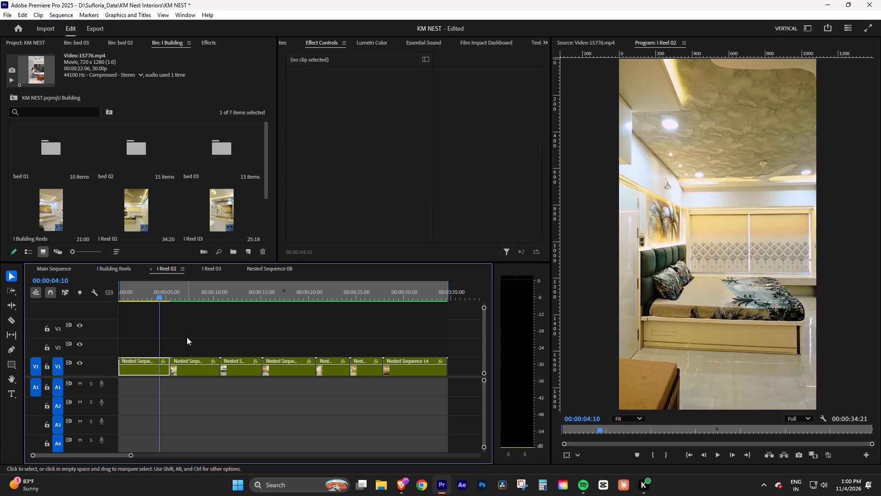
pyautogui.press('space')
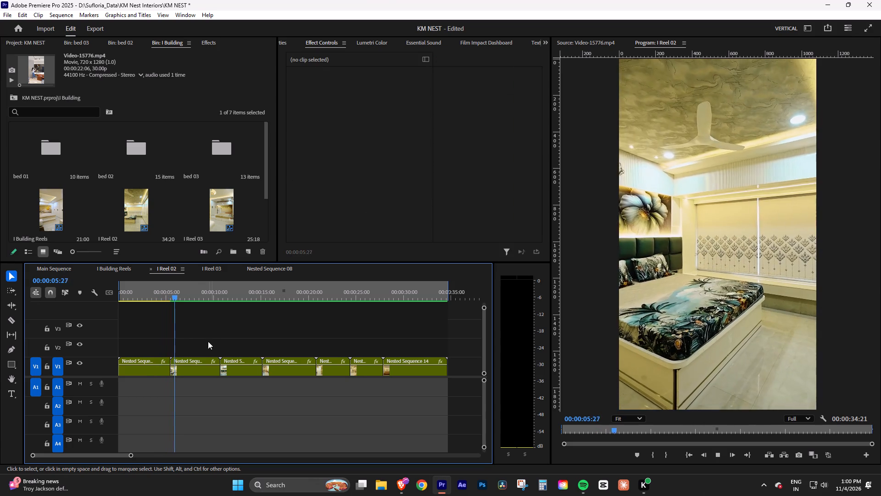
pyautogui.press('space')
pyautogui.click(157, 298)
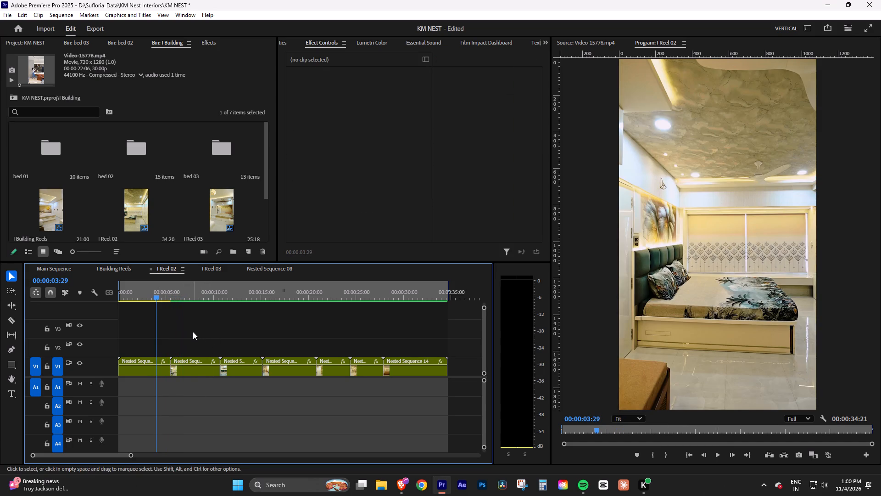
pyautogui.press('space')
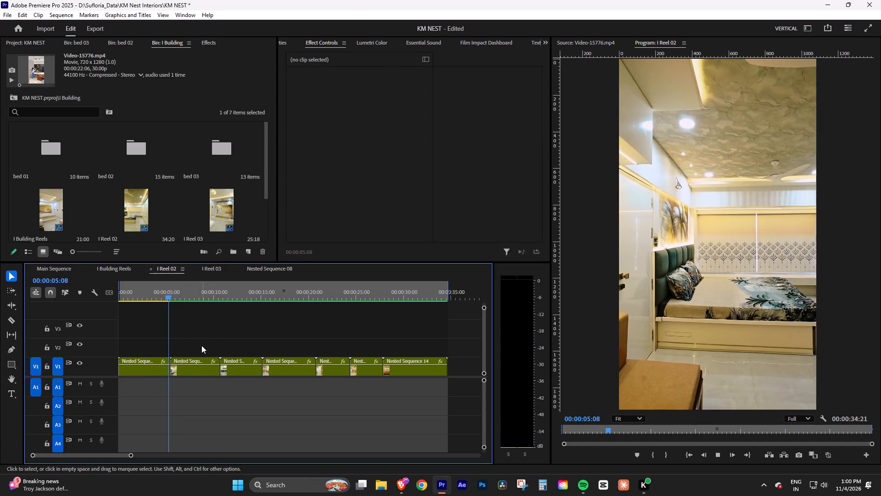
pyautogui.press('space')
# Open Nested Sequence 09, replace its DSC_0970 clip's Lumetri Color effect with the copied one, and play the clip to check.
pyautogui.click(198, 371)
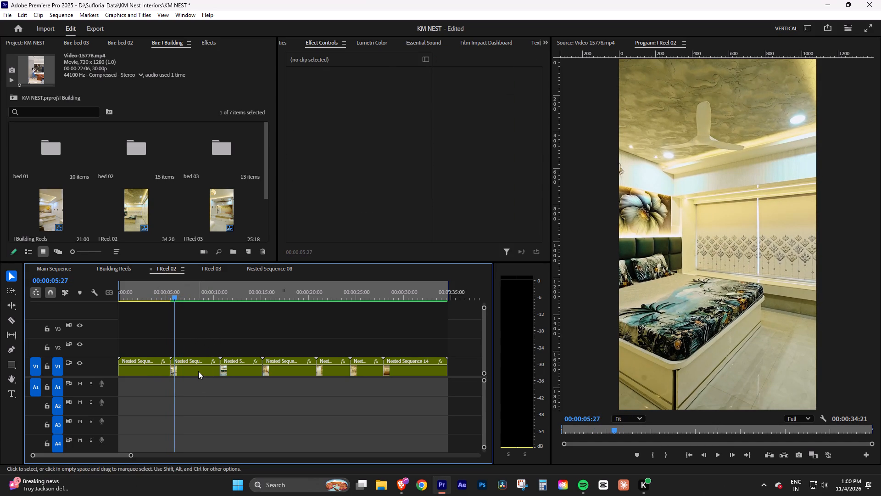
pyautogui.doubleClick(207, 370)
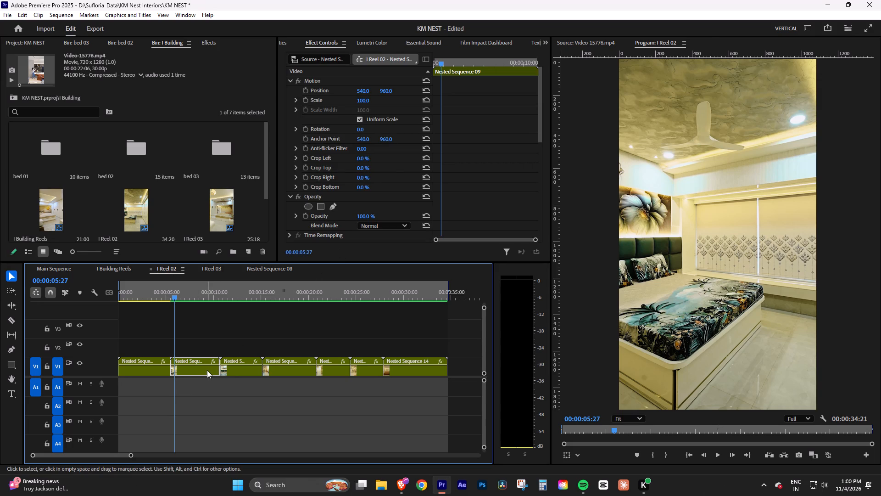
pyautogui.click(155, 371)
pyautogui.scroll(-6, 391, 165)
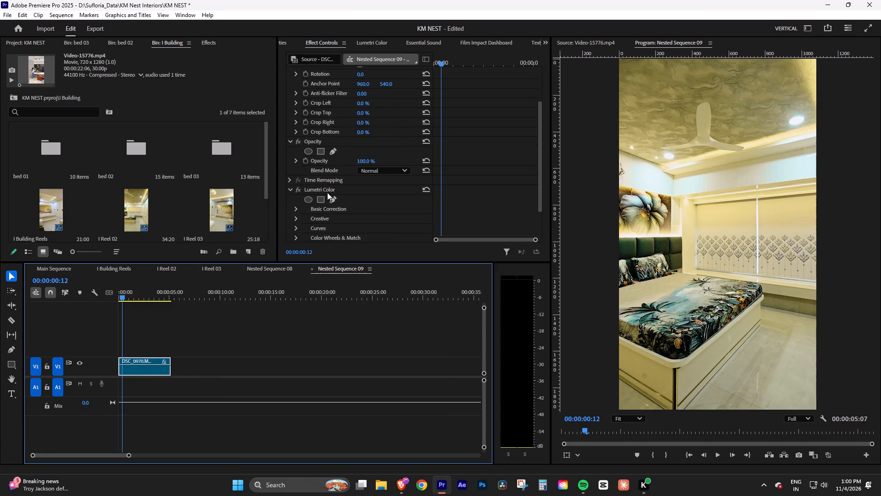
pyautogui.click(327, 186)
pyautogui.press('Delete')
pyautogui.rightClick(325, 203)
pyautogui.click(344, 267)
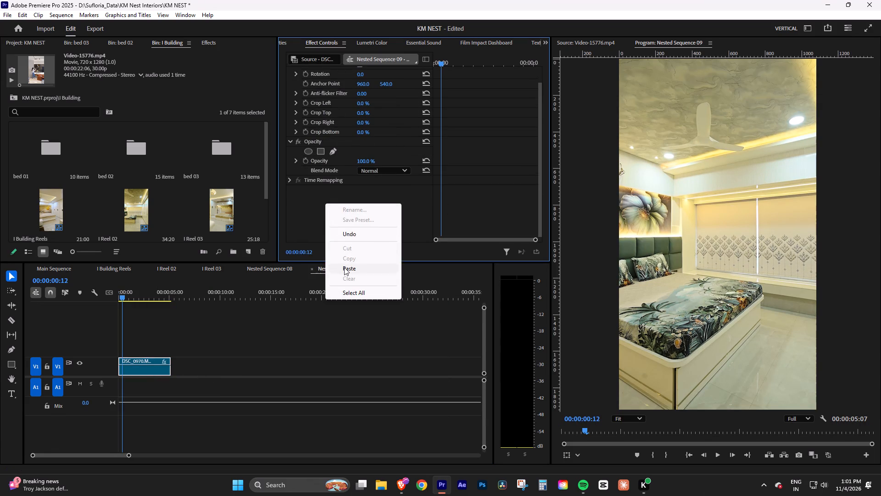
pyautogui.press('space')
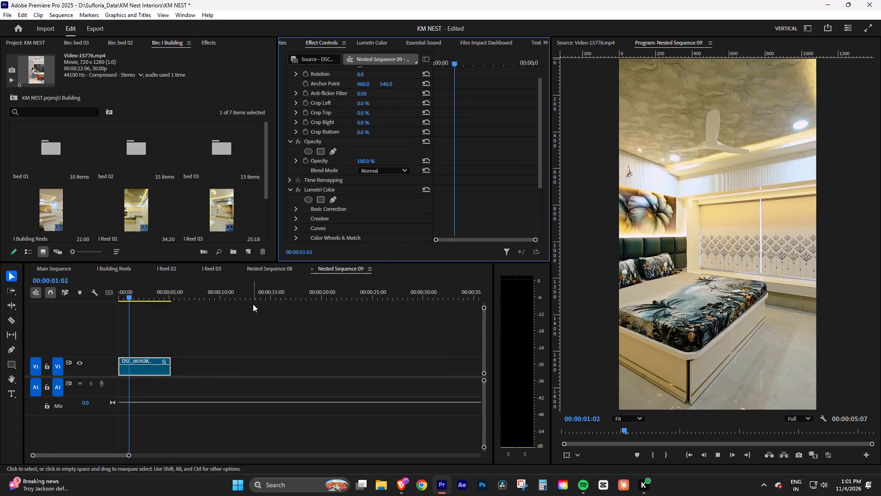
pyautogui.press('space')
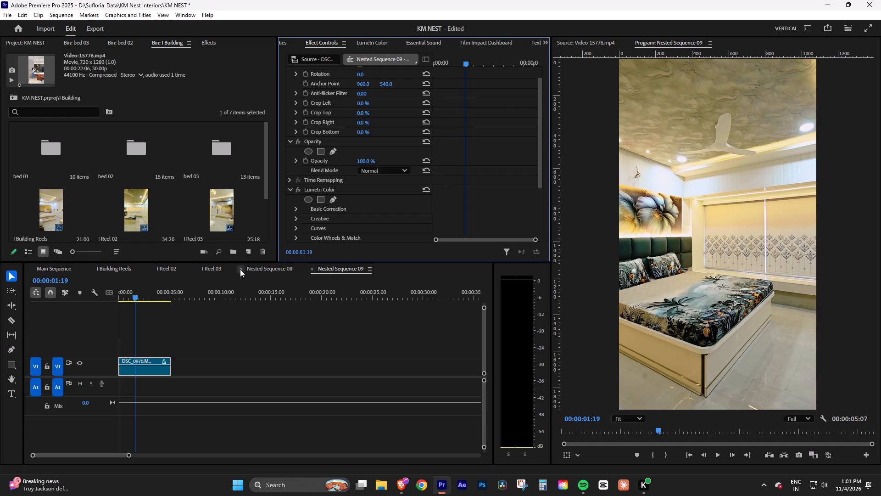
# Close the Nested Sequence 08 and Nested Sequence 09 timelines.
pyautogui.click(240, 269)
pyautogui.click(240, 269)
# Open Nested Sequence 10 from I Reel 02, replace the DSC_0978.MOV clip's Lumetri Color effect with the copied one, and play it.
pyautogui.click(172, 266)
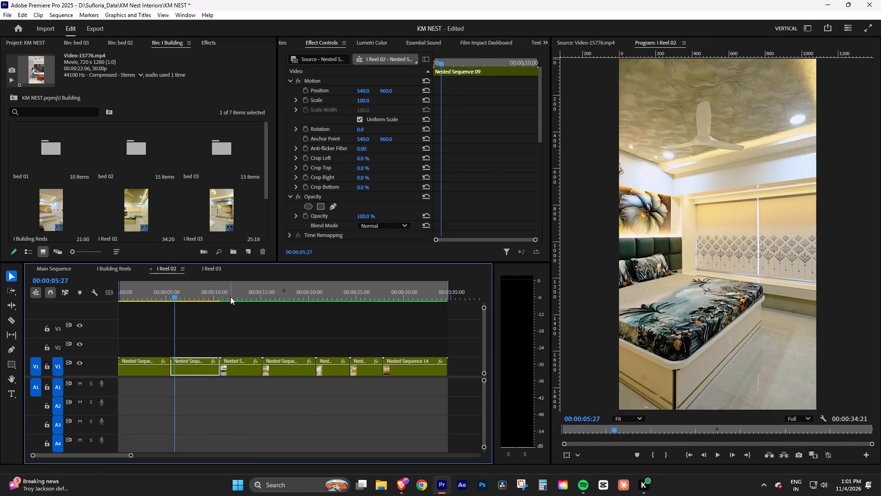
pyautogui.click(230, 297)
pyautogui.doubleClick(243, 371)
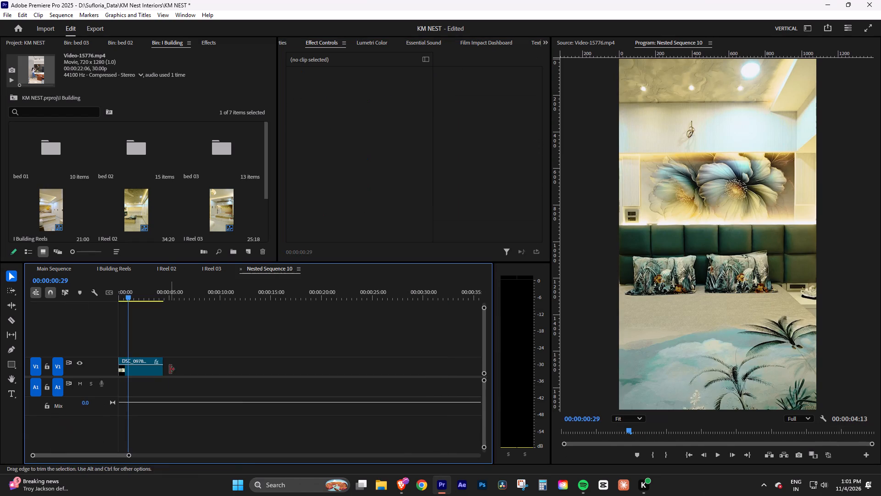
pyautogui.click(146, 369)
pyautogui.scroll(-6, 352, 220)
pyautogui.click(330, 185)
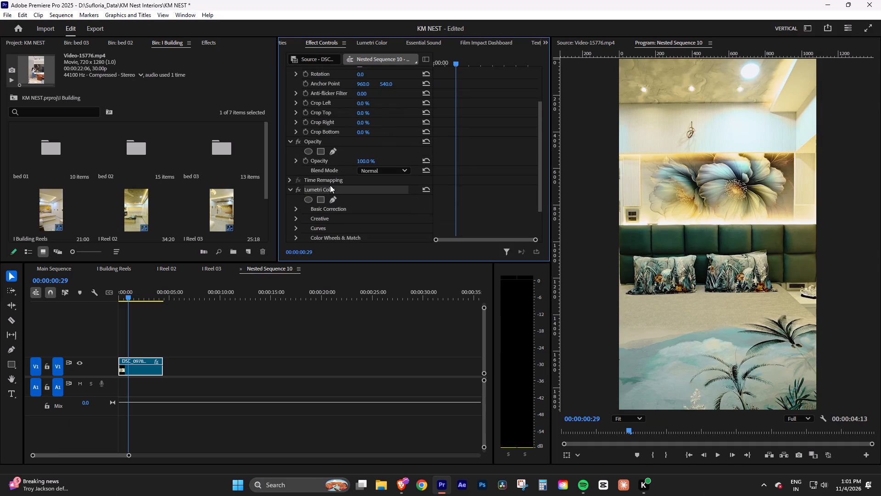
pyautogui.press('Delete')
pyautogui.rightClick(327, 212)
pyautogui.click(346, 277)
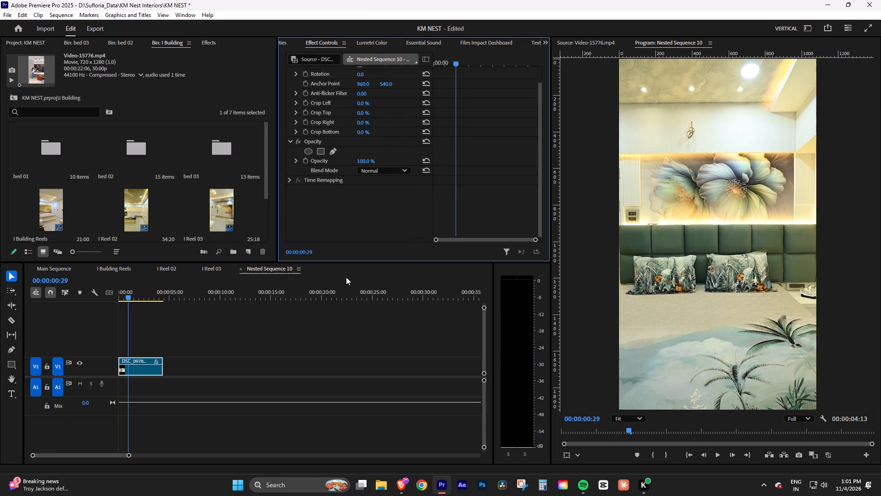
pyautogui.press('space')
pyautogui.press('space')
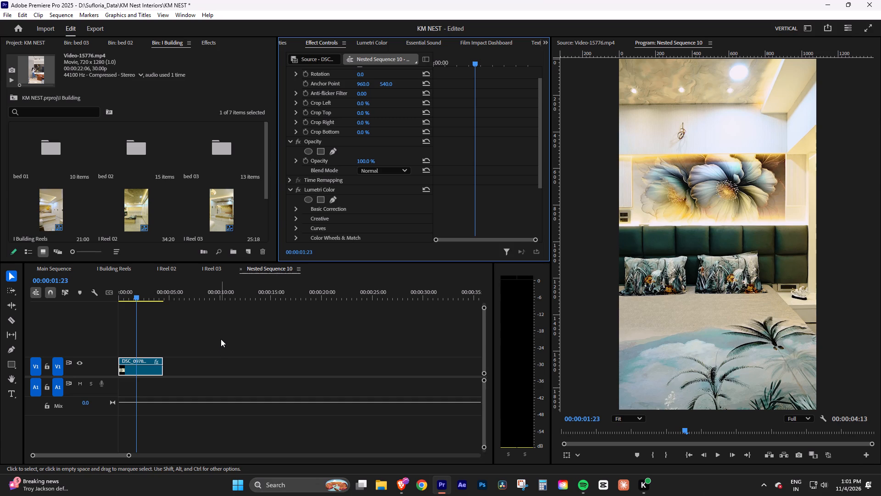
# In Lumetri Color, set the DSC_0978.MOV clip's Shadows to 31.9 and Whites to -21.0.
pyautogui.click(379, 39)
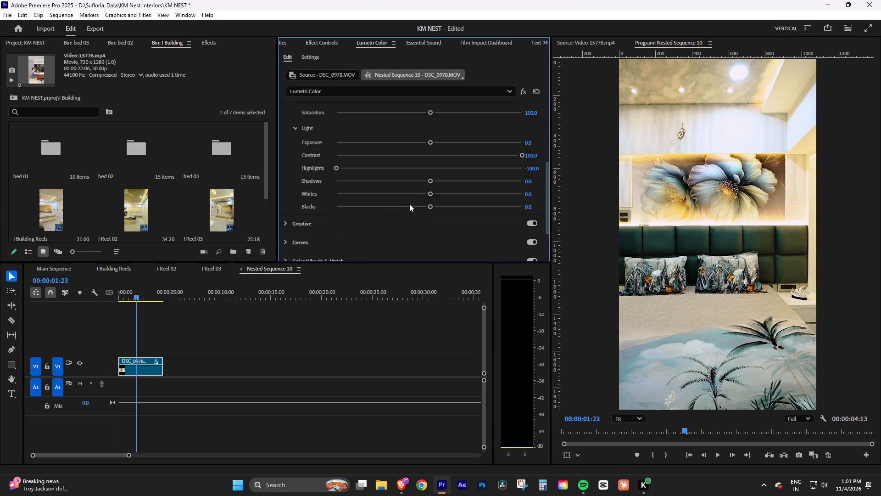
pyautogui.moveTo(431, 180); pyautogui.dragTo(451, 181)
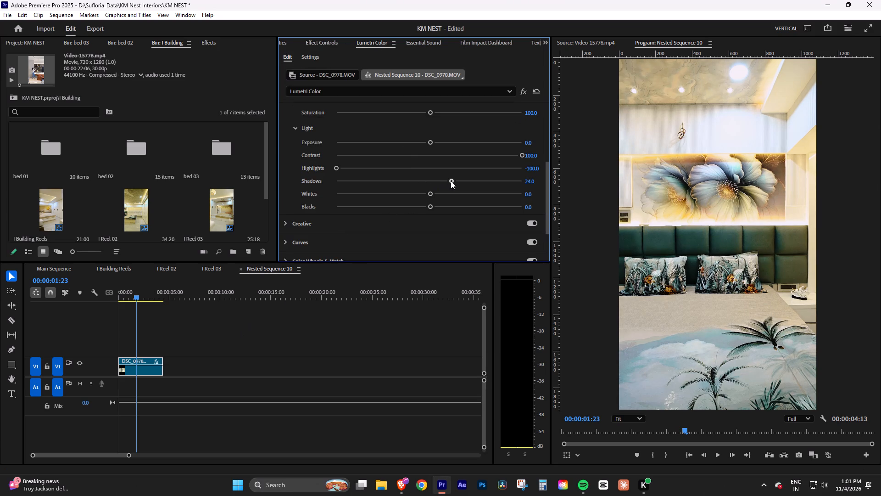
pyautogui.moveTo(451, 181); pyautogui.dragTo(458, 182)
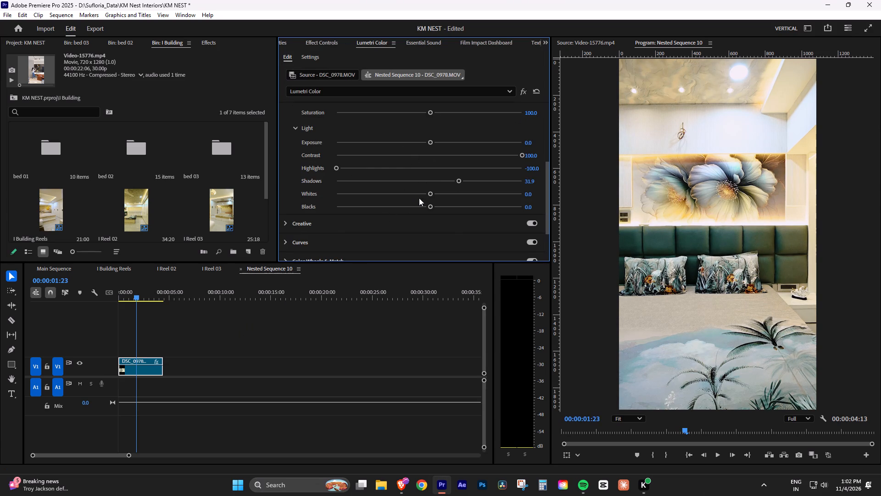
pyautogui.moveTo(429, 193); pyautogui.dragTo(415, 195)
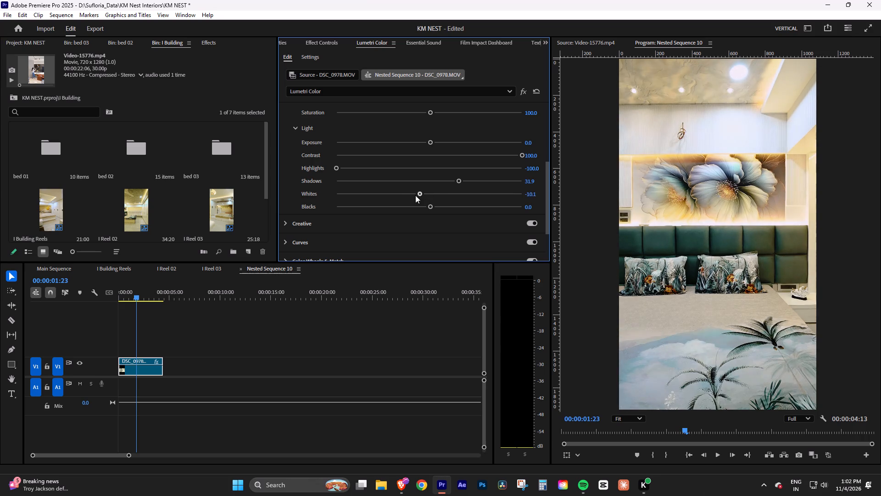
pyautogui.moveTo(415, 195); pyautogui.dragTo(409, 199)
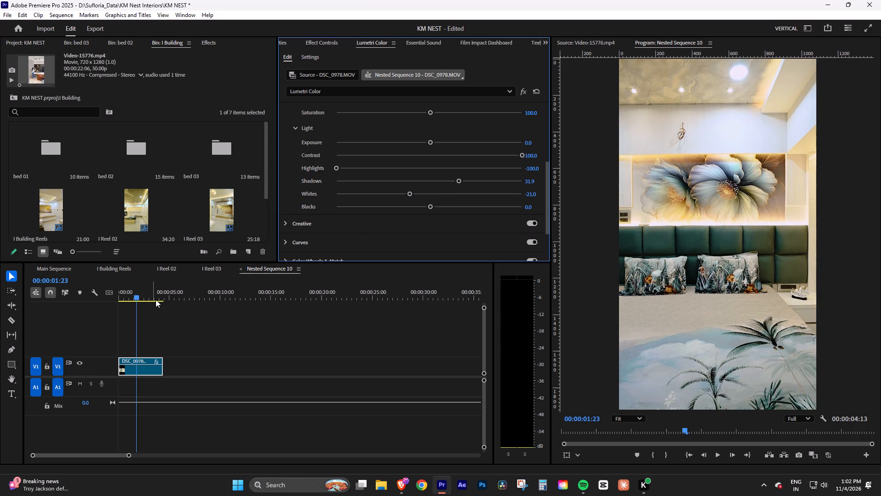
# Copy the regraded DSC_0978.MOV clip in Nested Sequence 10.
pyautogui.rightClick(145, 372)
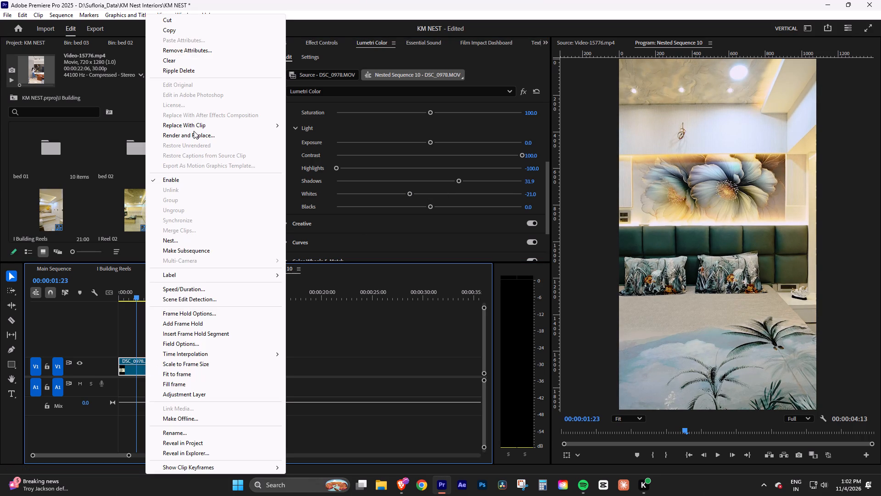
pyautogui.click(184, 32)
# Open Nested Sequence 11 from I Reel 02, delete the DSC_0973.MOV clip's Lumetri Color effect, and paste the copied clip's attributes onto it.
pyautogui.click(171, 269)
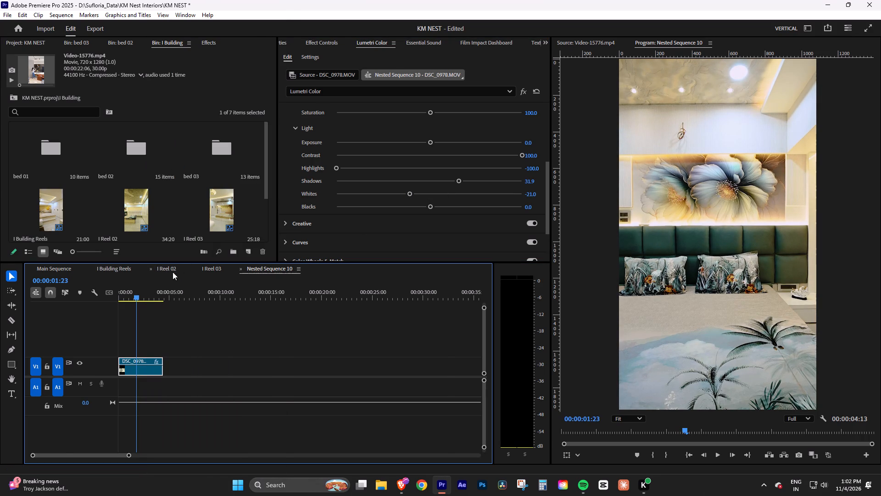
pyautogui.click(289, 289)
pyautogui.doubleClick(286, 372)
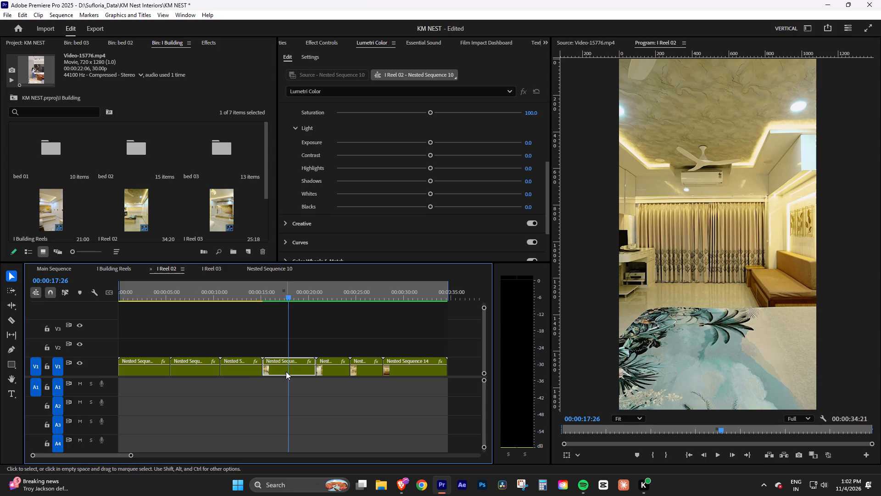
pyautogui.click(169, 371)
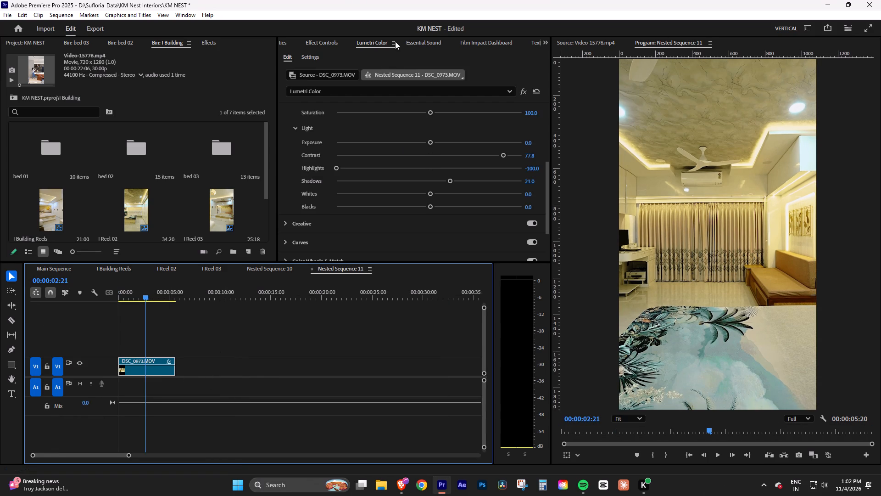
pyautogui.click(327, 45)
pyautogui.scroll(-7, 355, 179)
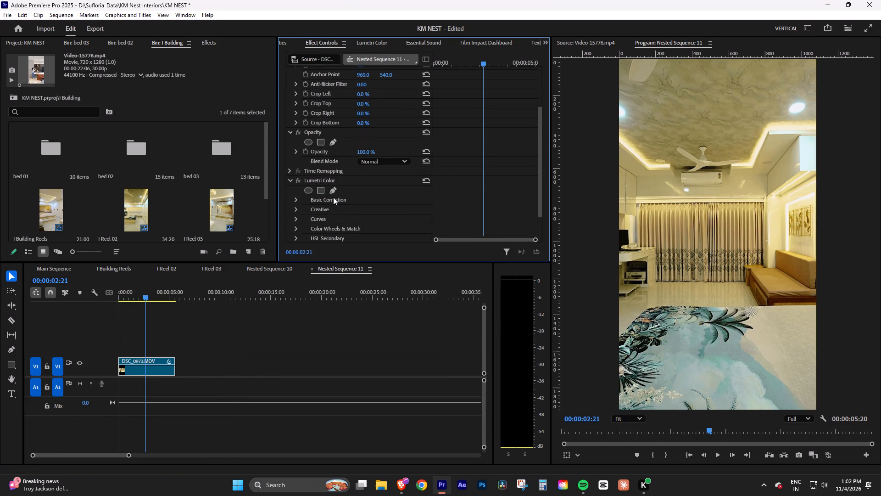
pyautogui.click(329, 181)
pyautogui.press('Delete')
pyautogui.rightClick(348, 221)
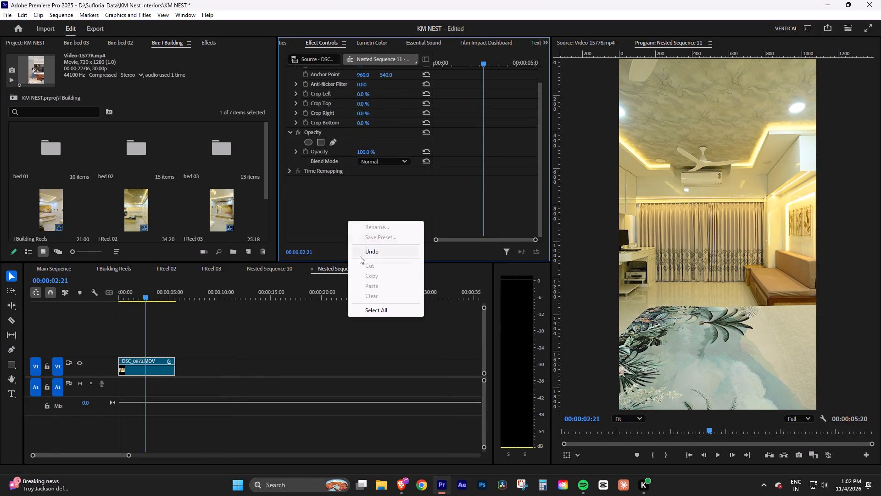
pyautogui.rightClick(146, 371)
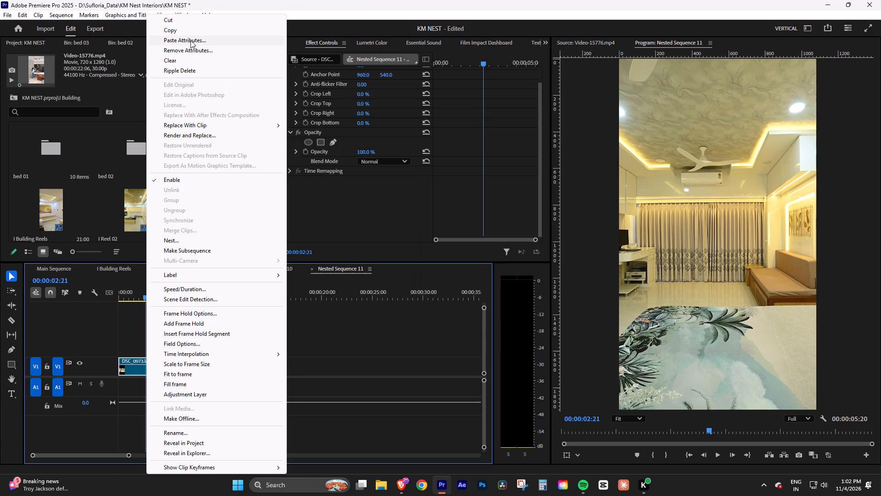
pyautogui.click(190, 40)
pyautogui.click(477, 392)
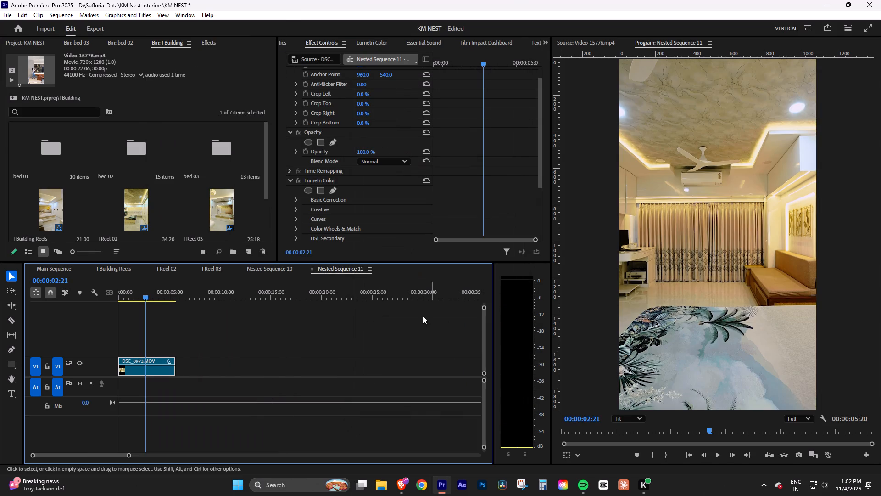
# Copy the Lumetri Color effect from the DSC_0973.MOV clip in Nested Sequence 11 and close Nested Sequence 10.
pyautogui.click(322, 179)
pyautogui.rightClick(322, 179)
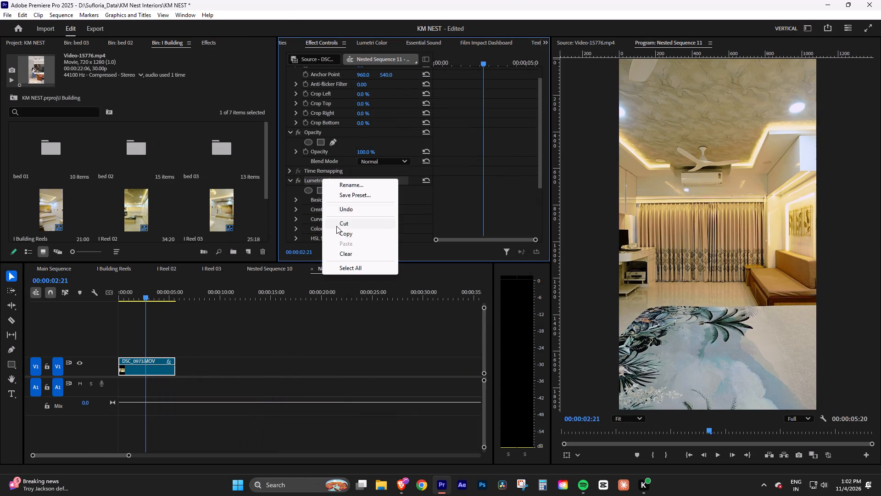
pyautogui.click(343, 233)
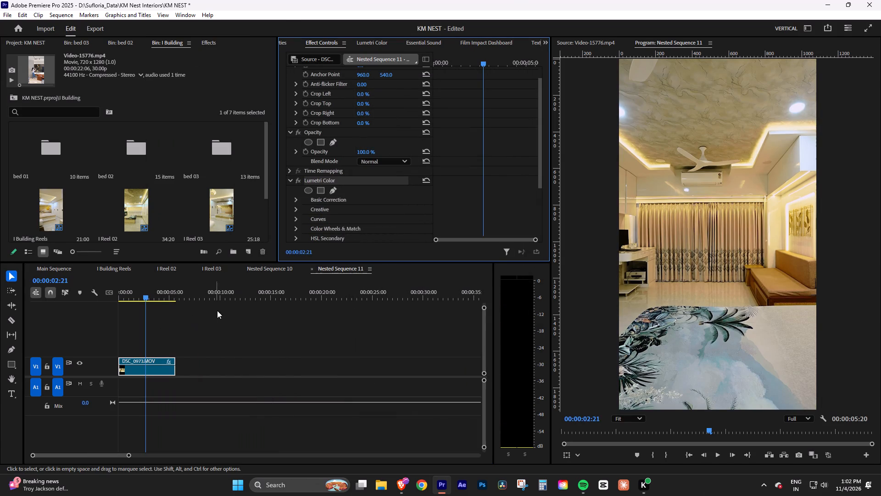
pyautogui.click(242, 268)
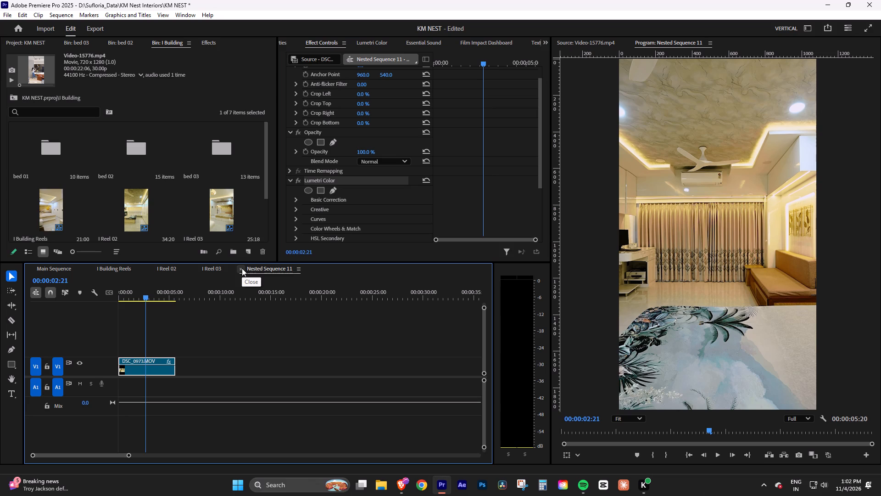
# Open Nested Sequence 12 from I Reel 02 and replace its clip's Lumetri Color effect with the copied one.
pyautogui.click(167, 266)
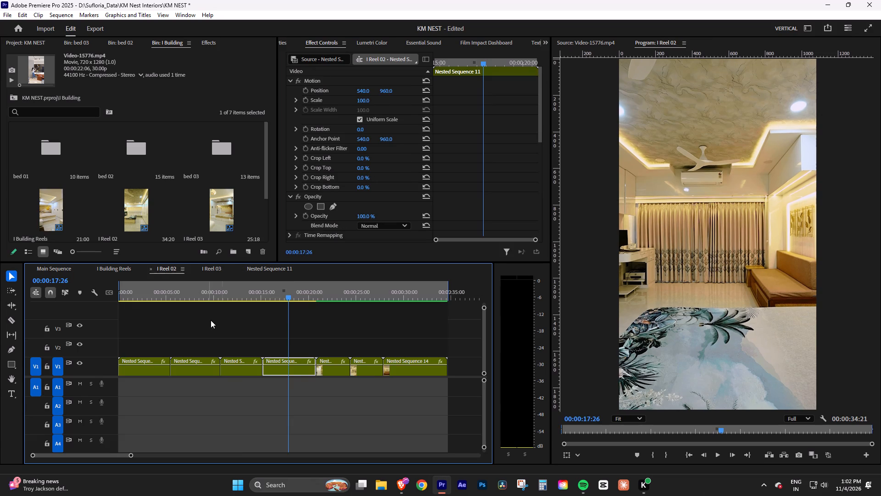
pyautogui.moveTo(287, 297); pyautogui.dragTo(317, 299)
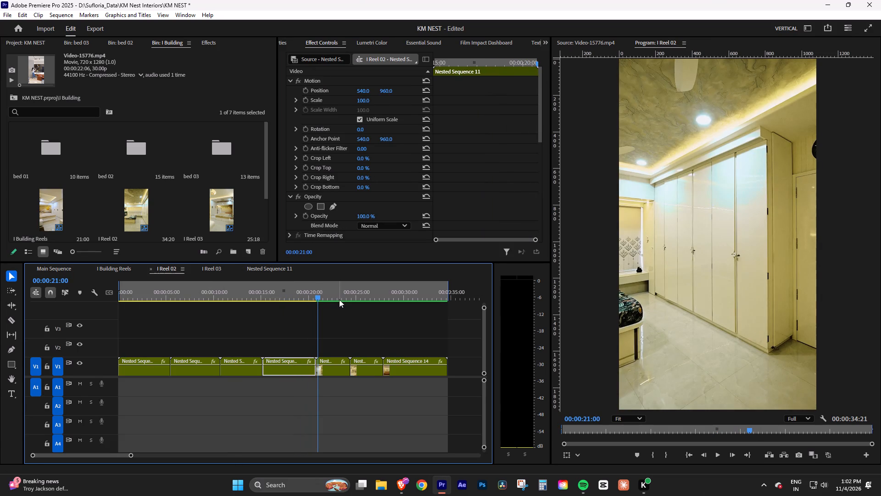
pyautogui.click(327, 294)
pyautogui.click(340, 374)
pyautogui.doubleClick(336, 370)
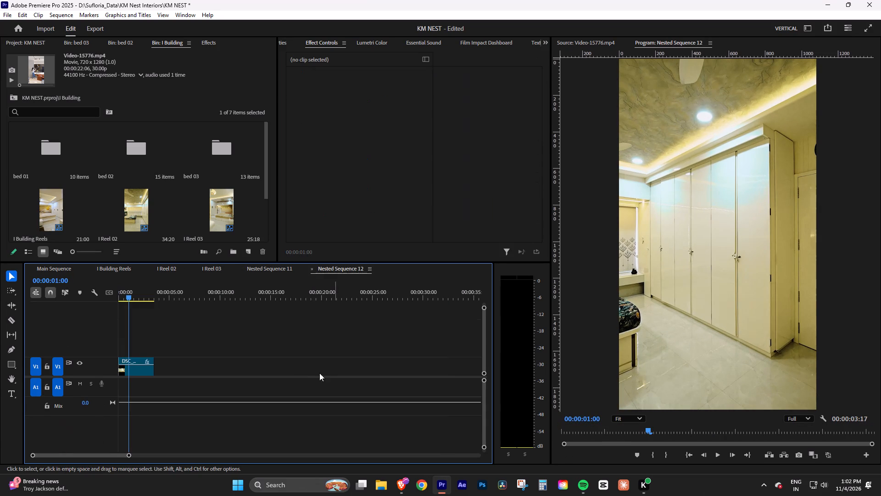
pyautogui.click(144, 372)
pyautogui.scroll(-6, 361, 196)
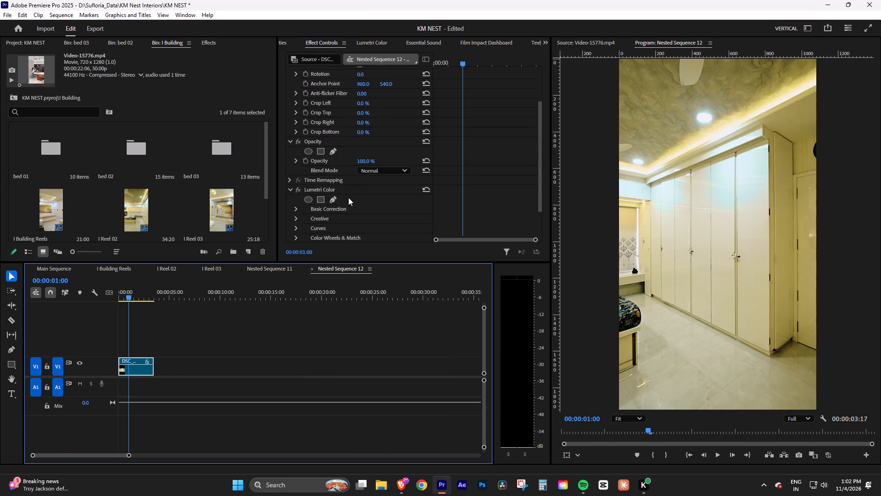
pyautogui.click(319, 187)
pyautogui.press('Delete')
pyautogui.rightClick(324, 202)
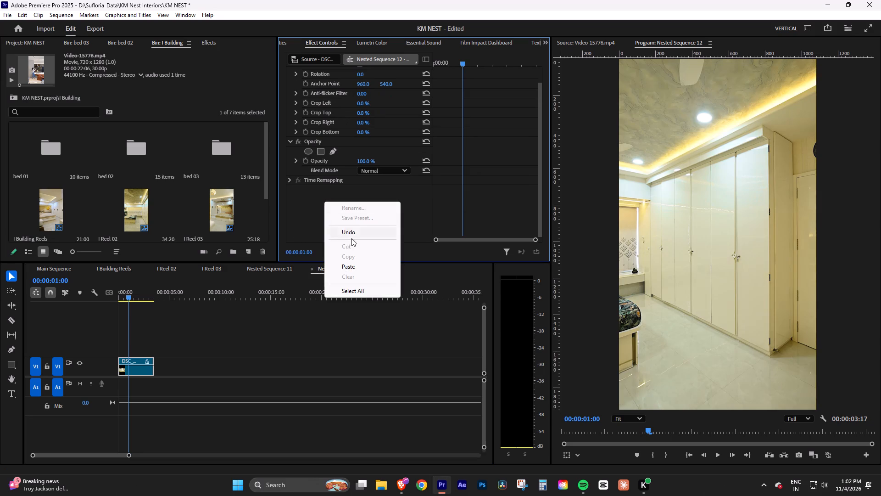
pyautogui.click(348, 265)
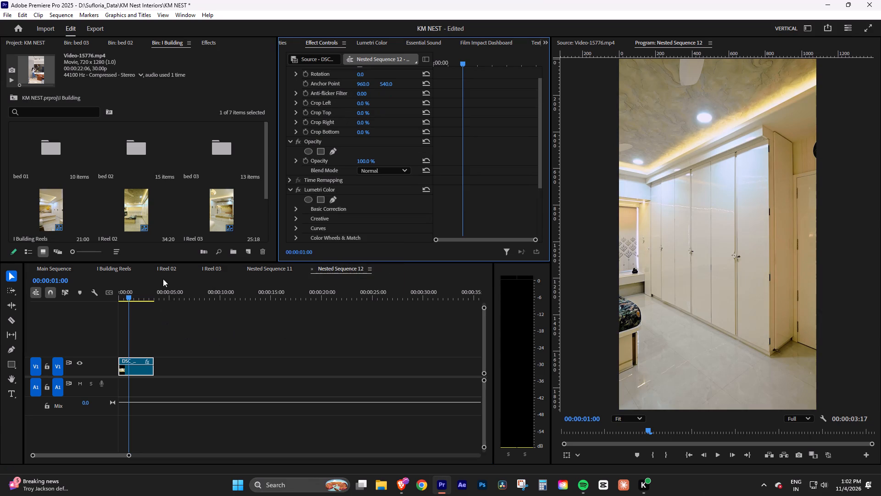
# Open Nested Sequence 13 from I Reel 02 and replace the DSC_0981.MOV clip's Lumetri Color effect with the copied one.
pyautogui.click(171, 267)
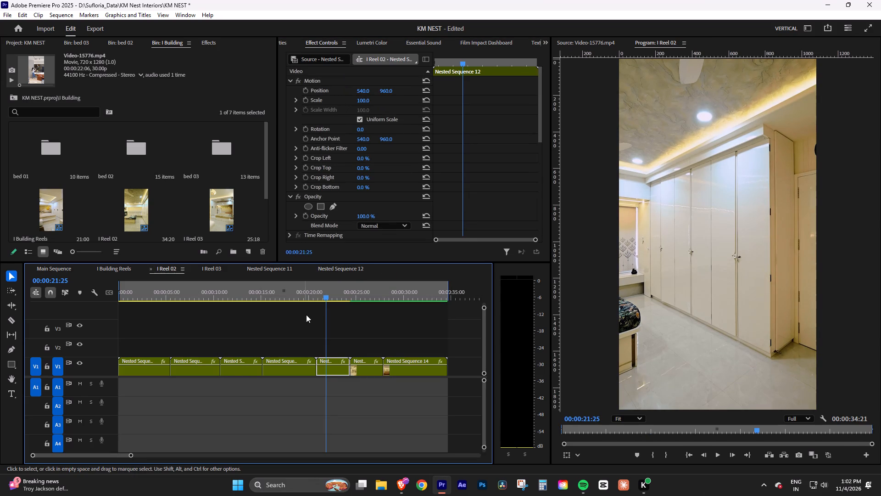
pyautogui.press('space')
pyautogui.click(353, 295)
pyautogui.press('space')
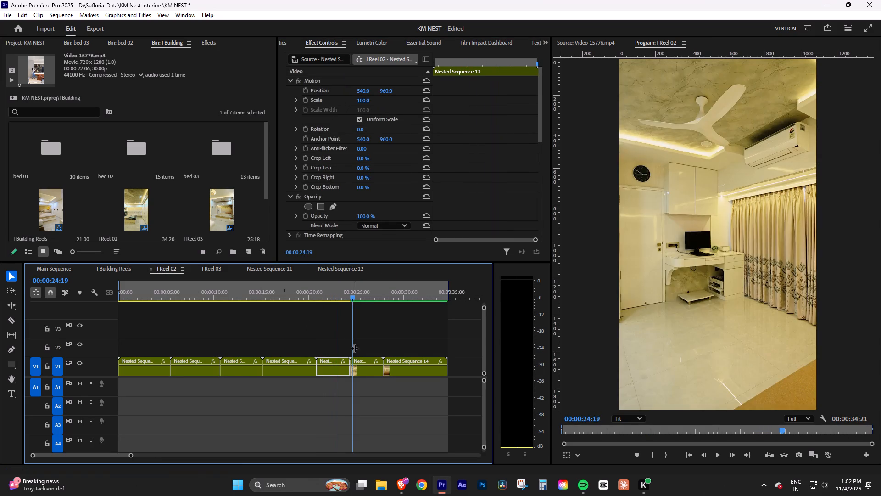
pyautogui.press('space')
pyautogui.click(369, 369)
pyautogui.doubleClick(367, 369)
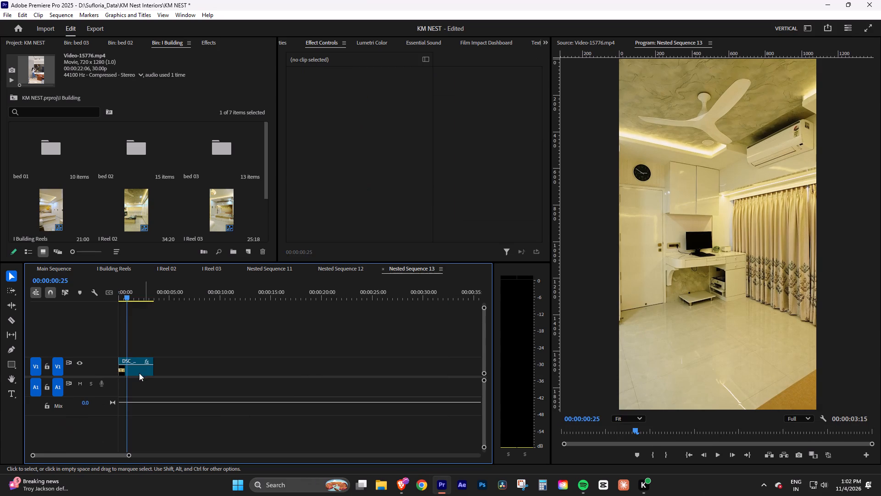
pyautogui.click(133, 371)
pyautogui.scroll(-7, 362, 216)
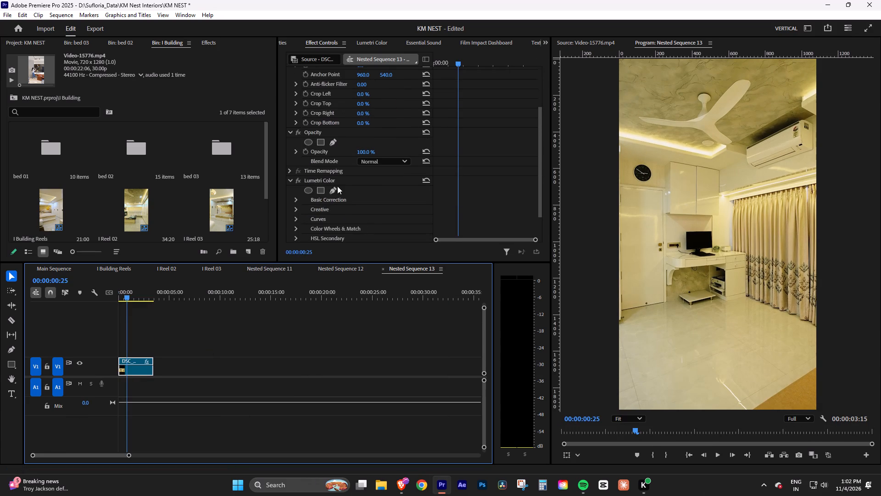
pyautogui.click(330, 182)
pyautogui.press('Delete')
pyautogui.rightClick(345, 204)
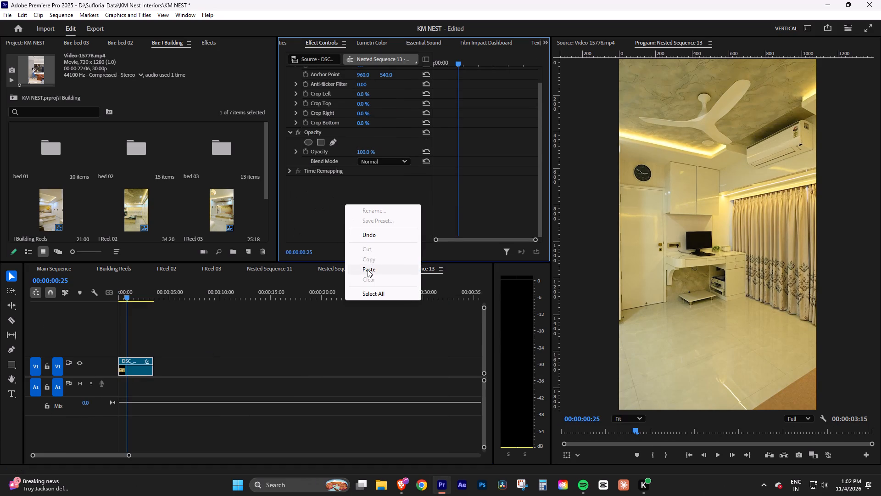
pyautogui.click(368, 270)
# Play Nested Sequence 13, then reset the DSC_0981.MOV clip's Lumetri Whites to 0.0 and raise its Shadows slightly past 35.8.
pyautogui.press('space')
pyautogui.press('space')
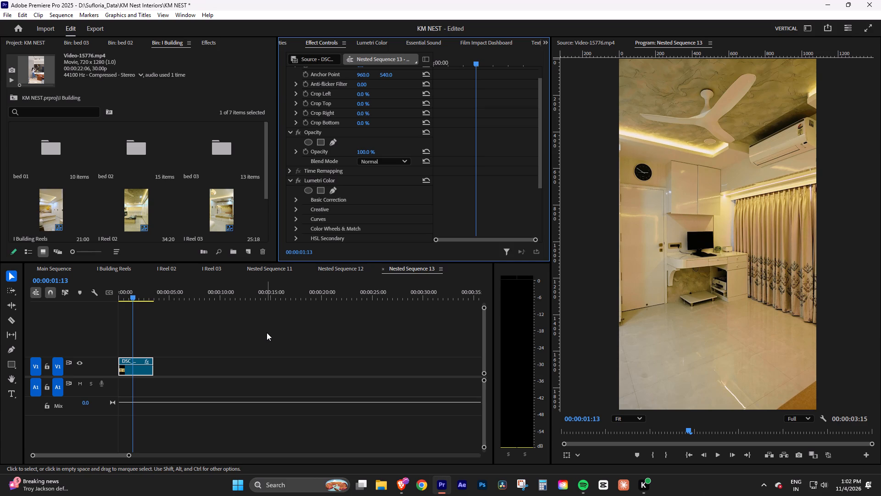
pyautogui.moveTo(133, 293); pyautogui.dragTo(98, 304)
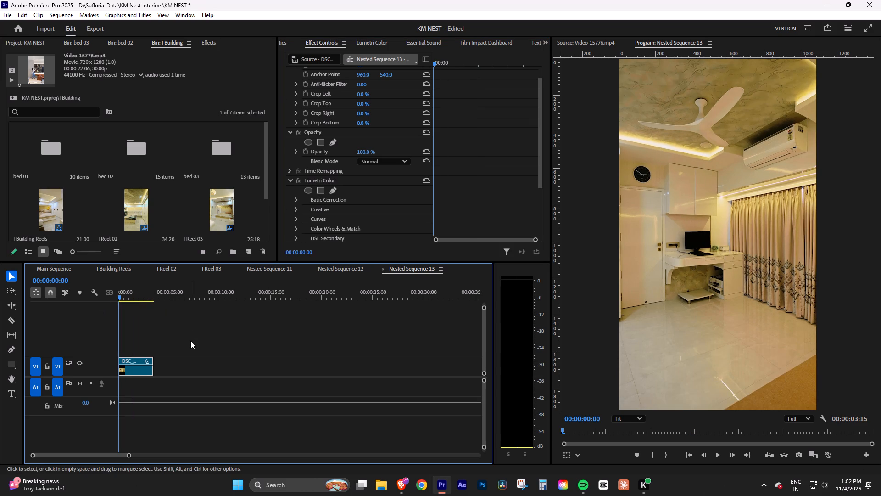
pyautogui.press('space')
pyautogui.click(190, 346)
pyautogui.press('space')
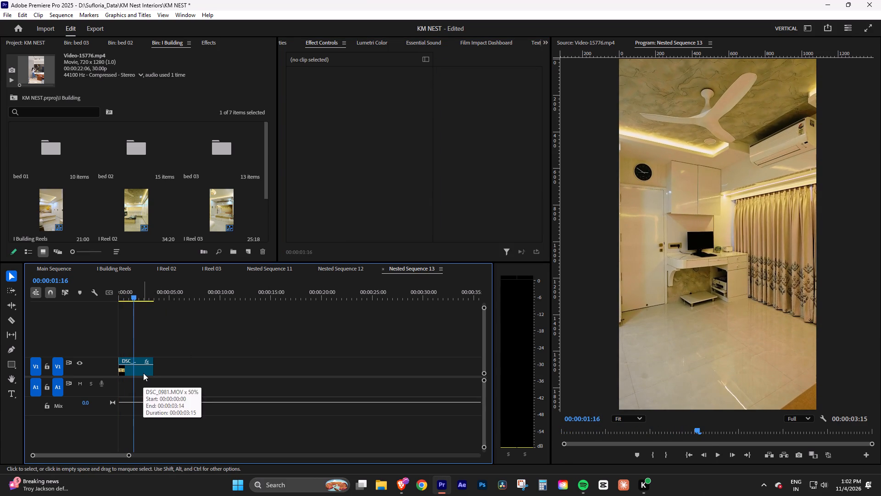
pyautogui.click(131, 372)
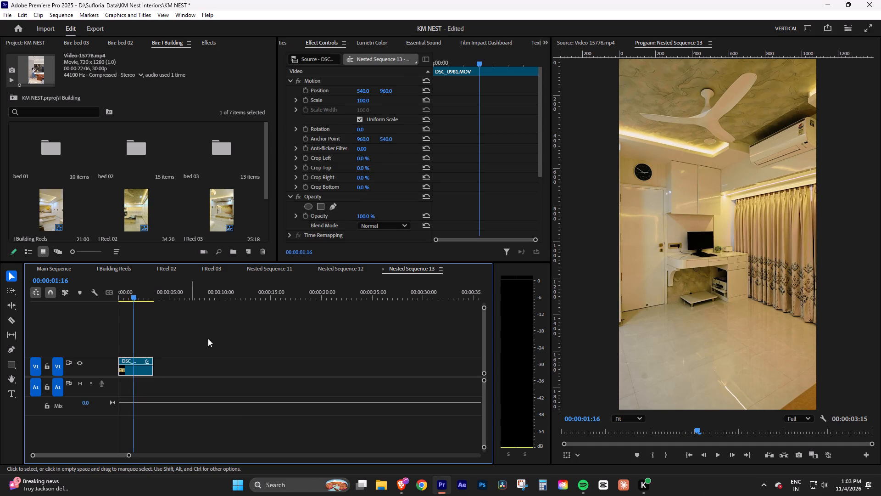
pyautogui.click(373, 45)
pyautogui.scroll(-4, 389, 135)
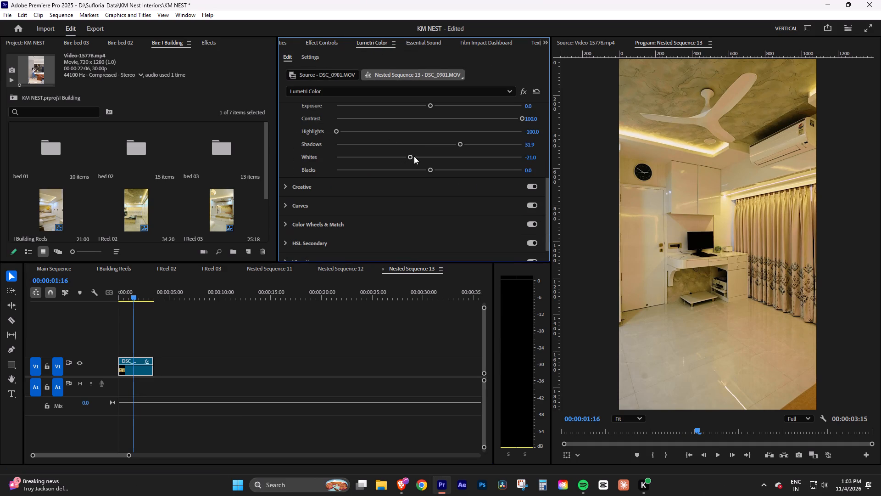
pyautogui.doubleClick(411, 157)
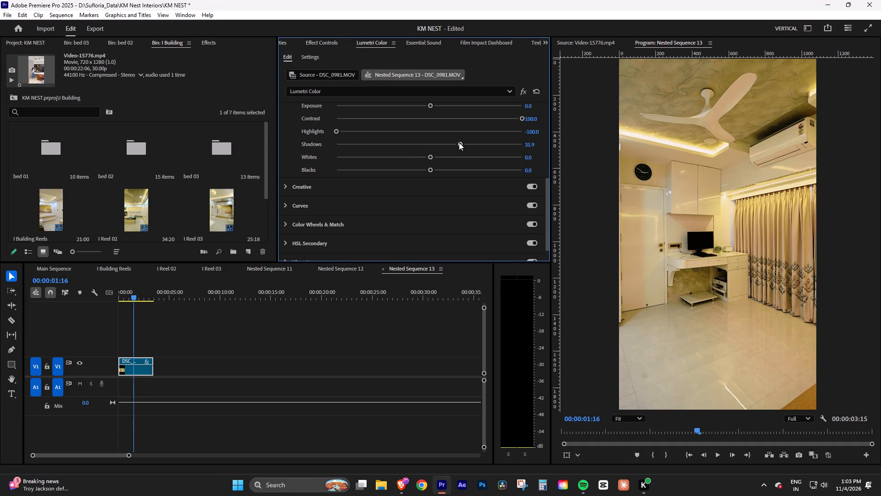
pyautogui.moveTo(459, 142); pyautogui.dragTo(462, 142)
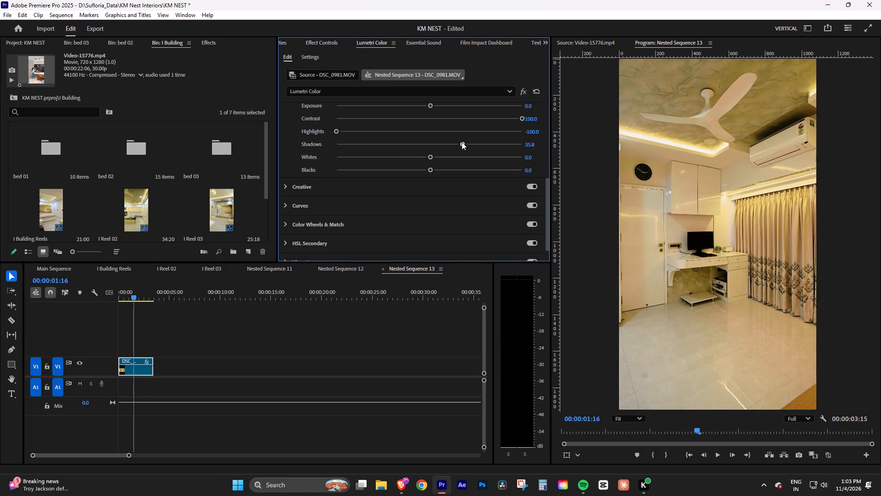
pyautogui.moveTo(462, 142); pyautogui.dragTo(468, 141)
pyautogui.click(269, 329)
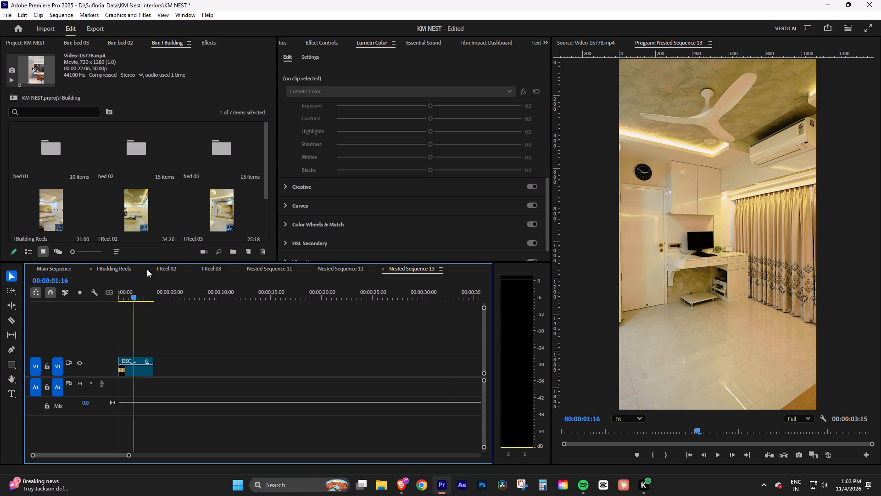
# Open Nested Sequence 14 from I Reel 02, replace the DSC_0977.MOV clip's Lumetri Color effect with the copied one, and play it.
pyautogui.click(173, 267)
pyautogui.click(392, 293)
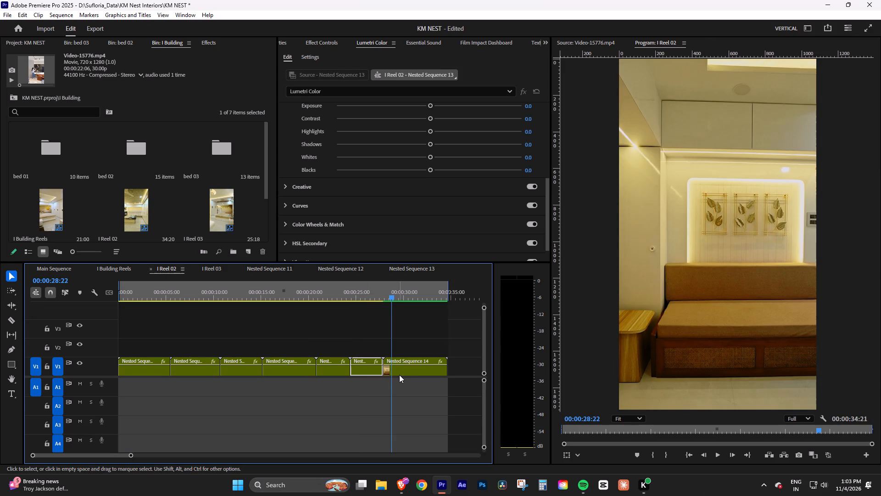
pyautogui.click(405, 371)
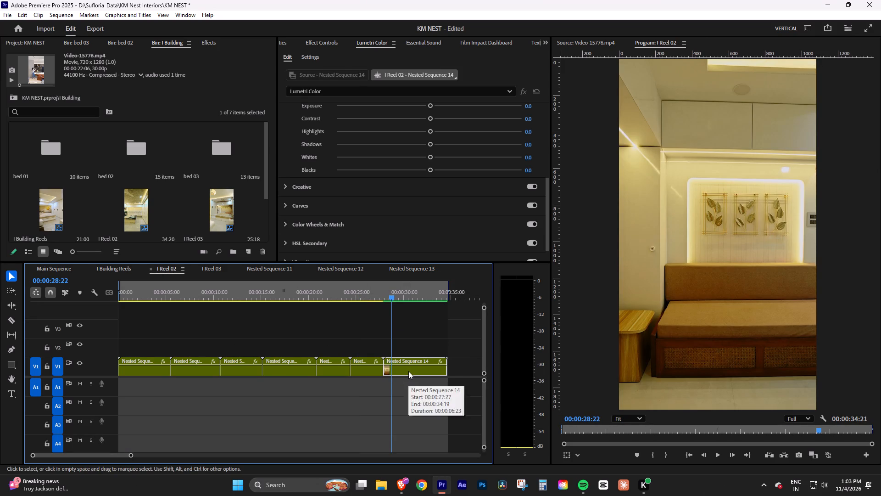
pyautogui.doubleClick(408, 371)
pyautogui.click(160, 368)
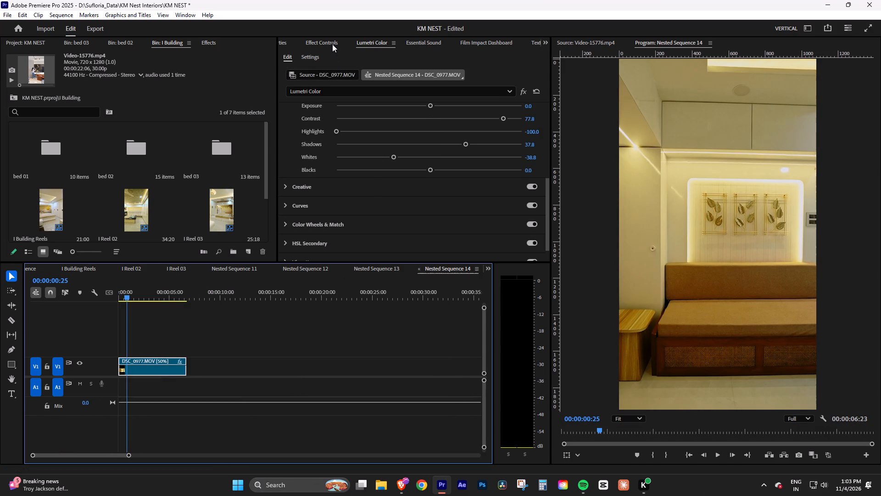
pyautogui.click(330, 40)
pyautogui.scroll(-7, 349, 207)
pyautogui.click(323, 182)
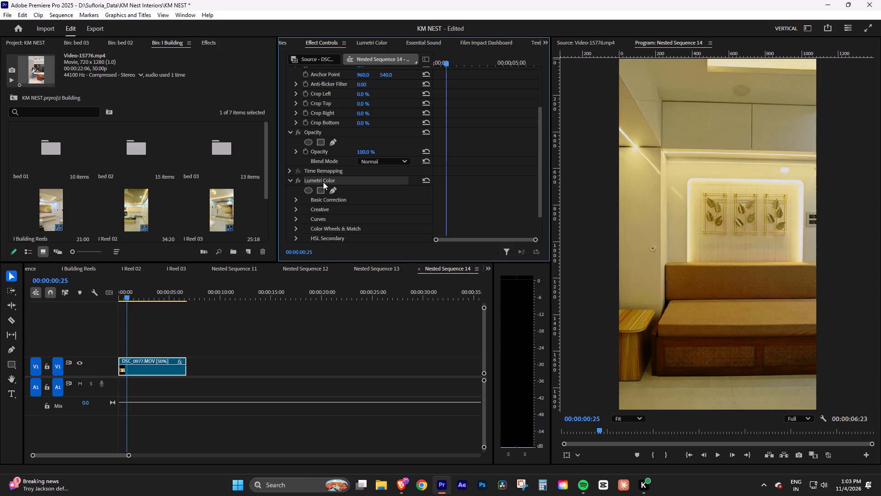
pyautogui.press('Delete')
pyautogui.rightClick(329, 197)
pyautogui.click(350, 262)
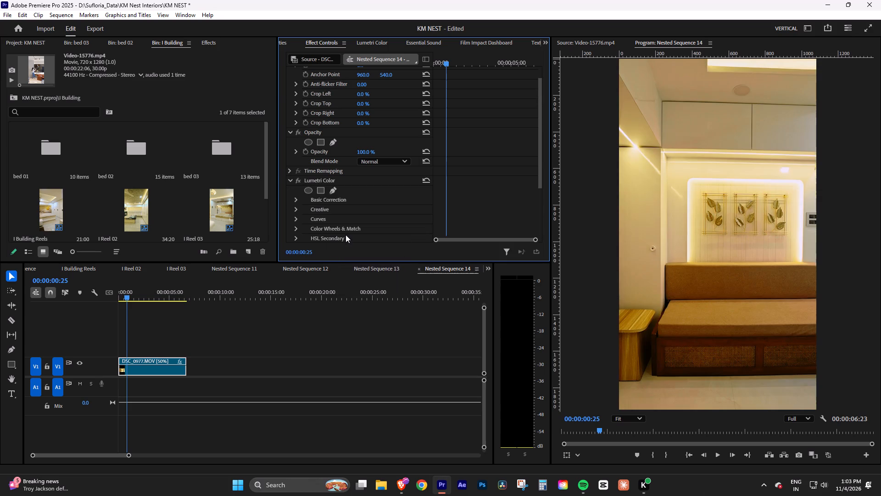
pyautogui.press('space')
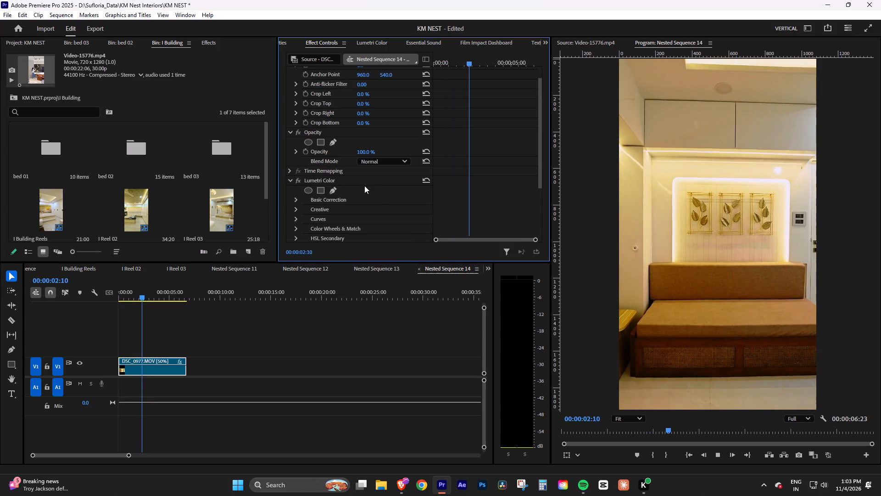
pyautogui.press('space')
pyautogui.click(373, 43)
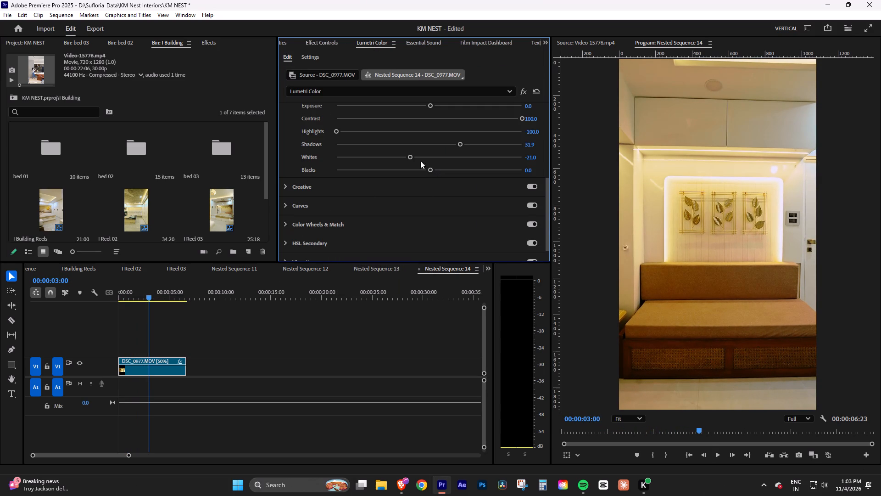
# Close the open Nested Sequence 11, 12, 13 and 14 timelines.
pyautogui.doubleClick(277, 268)
pyautogui.click(241, 269)
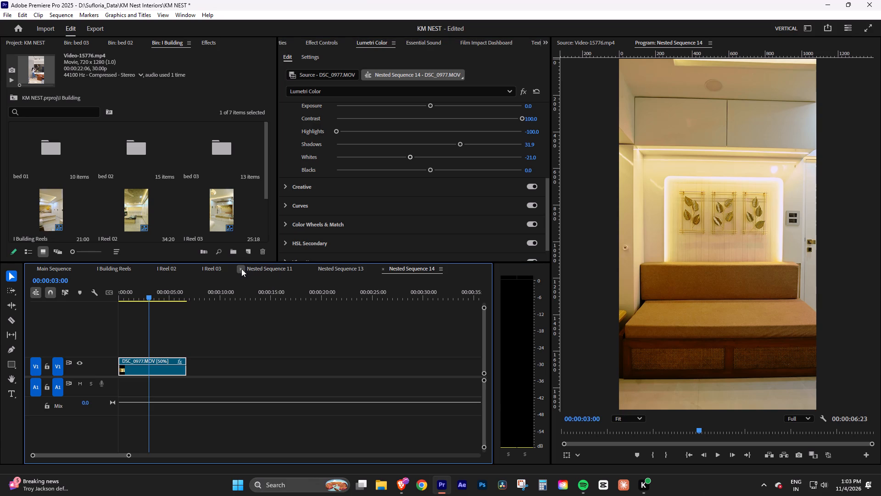
pyautogui.click(241, 268)
pyautogui.click(241, 268)
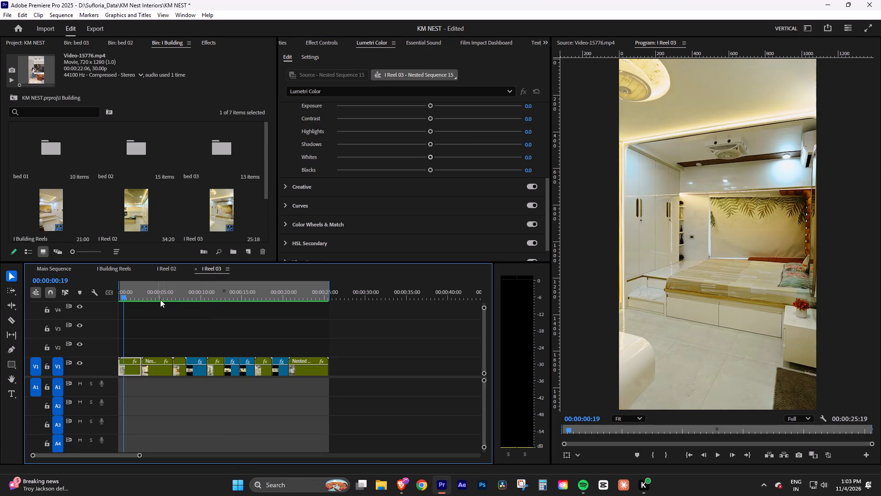
# Play I Reel 02 from its start to review the regraded footage.
pyautogui.click(166, 269)
pyautogui.moveTo(165, 290); pyautogui.dragTo(48, 304)
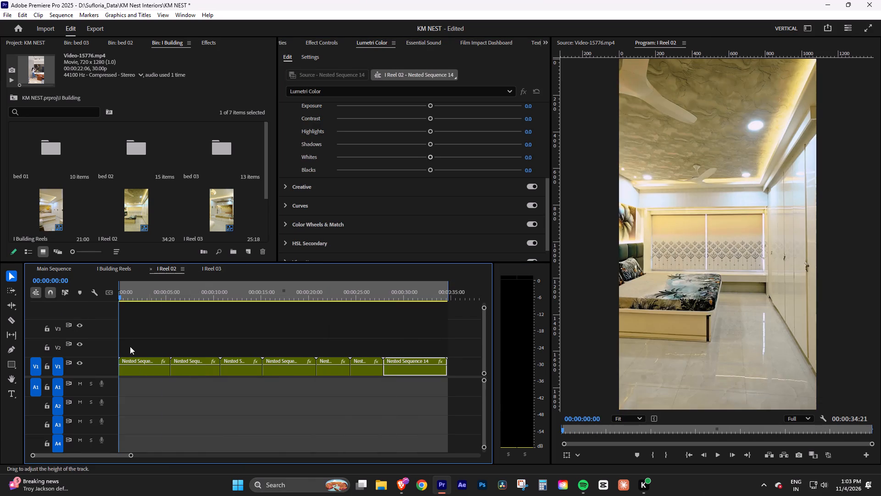
pyautogui.press('space')
pyautogui.moveTo(133, 454); pyautogui.dragTo(153, 451)
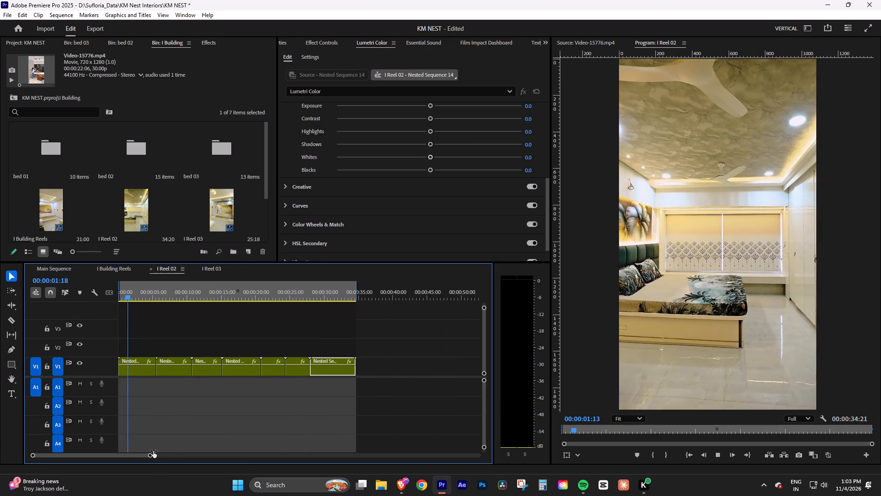
pyautogui.moveTo(153, 451); pyautogui.dragTo(155, 451)
pyautogui.moveTo(141, 295); pyautogui.dragTo(85, 304)
pyautogui.press('space')
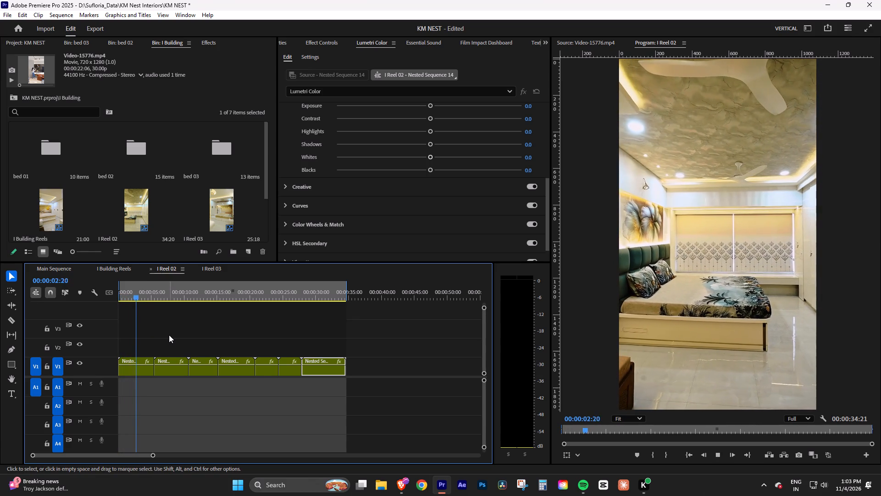
pyautogui.press('space')
# Save the KM NEST project.
pyautogui.hotkey('ctrl', 's')
pyautogui.click(653, 298)
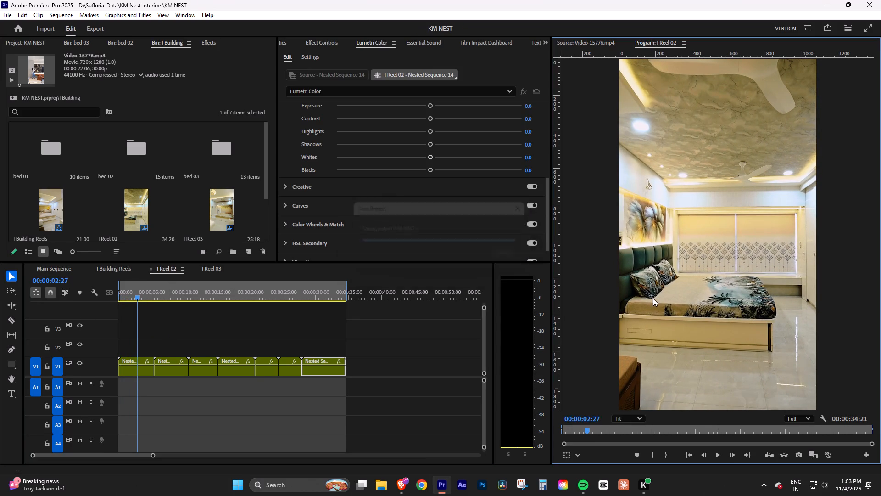
# Play the opening of I Reel 02, then return the playhead to the start of the sequence.
pyautogui.press('`')
pyautogui.press('space')
pyautogui.press('`')
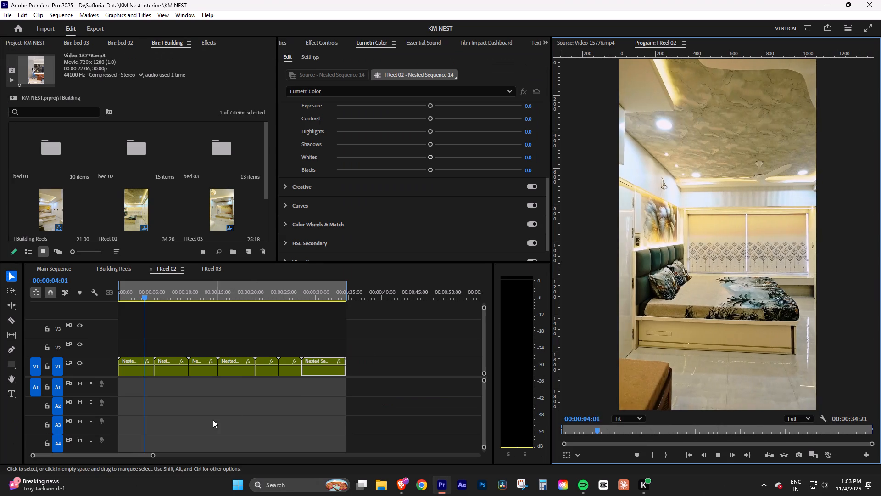
pyautogui.moveTo(153, 457); pyautogui.dragTo(161, 457)
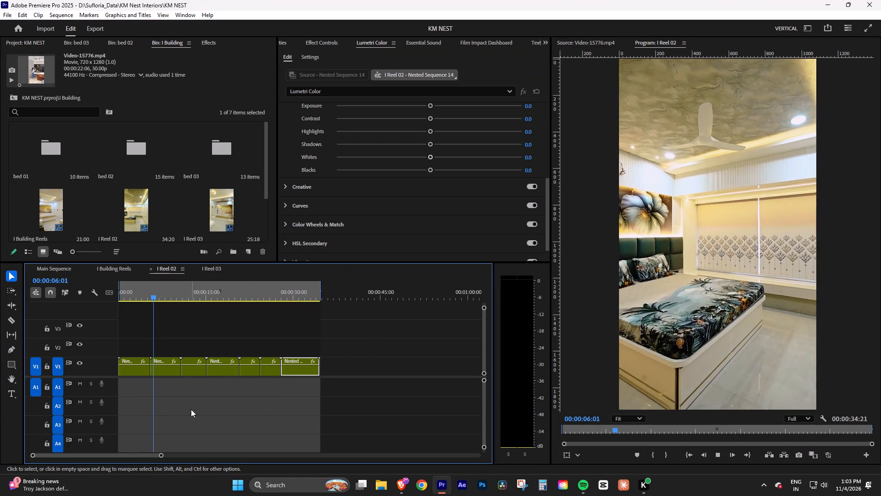
pyautogui.press('space')
pyautogui.click(193, 399)
pyautogui.moveTo(139, 293); pyautogui.dragTo(99, 310)
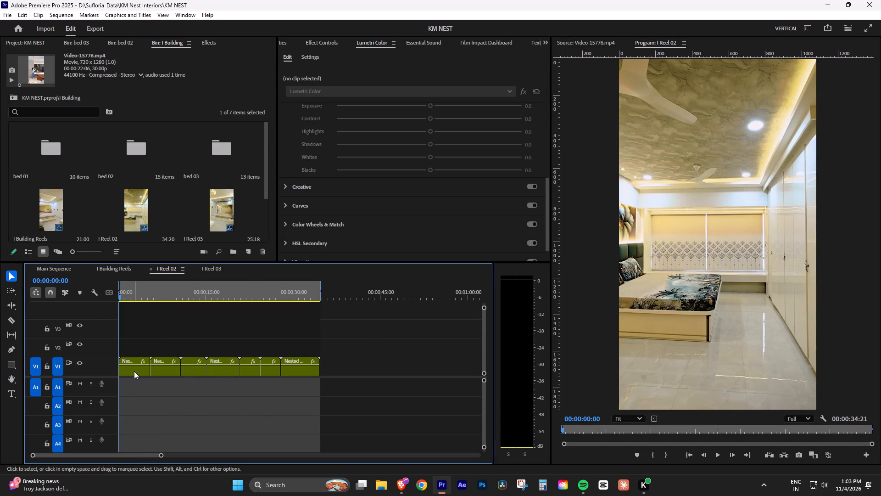
# Re-run the Warp Stabilizer analysis on the first three nested clips of I Reel 02.
pyautogui.click(134, 371)
pyautogui.click(324, 44)
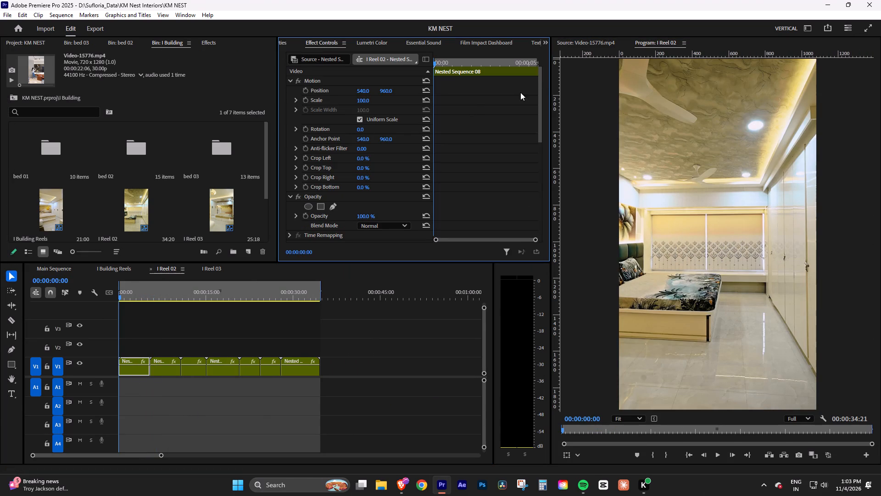
pyautogui.moveTo(540, 85); pyautogui.dragTo(538, 126)
pyautogui.click(375, 158)
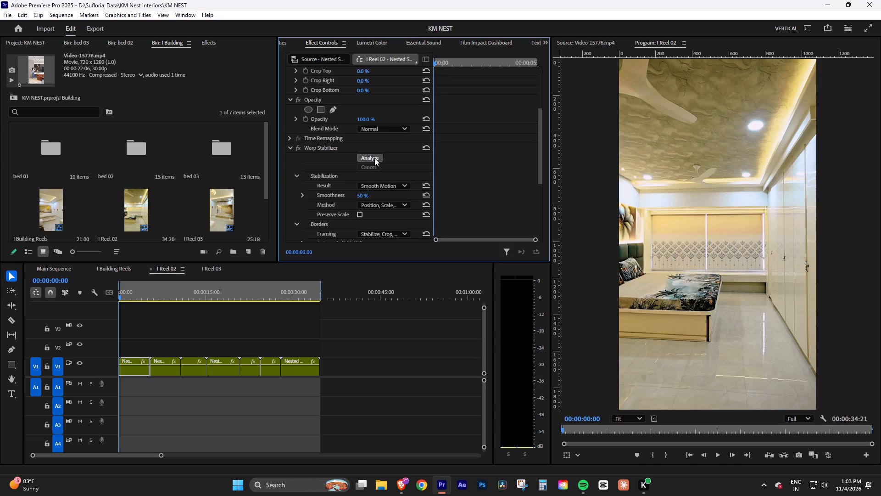
pyautogui.click(165, 370)
pyautogui.scroll(-7, 401, 162)
pyautogui.click(378, 189)
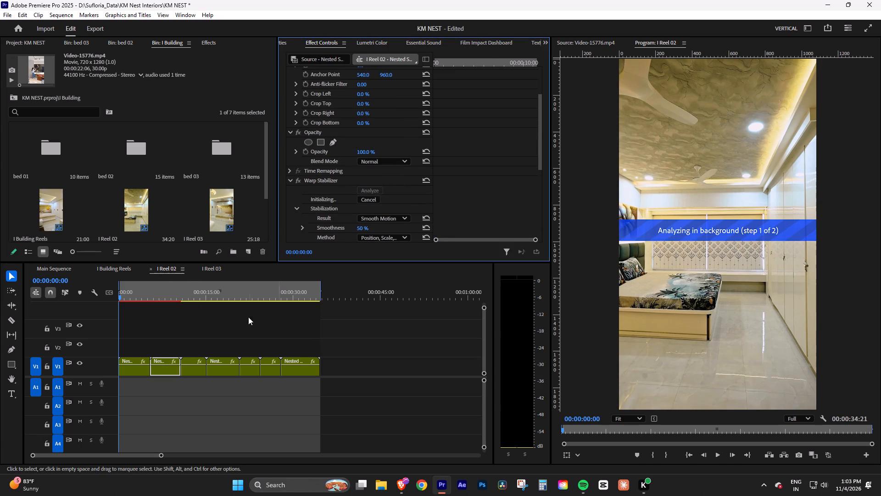
pyautogui.click(195, 367)
pyautogui.scroll(-6, 375, 186)
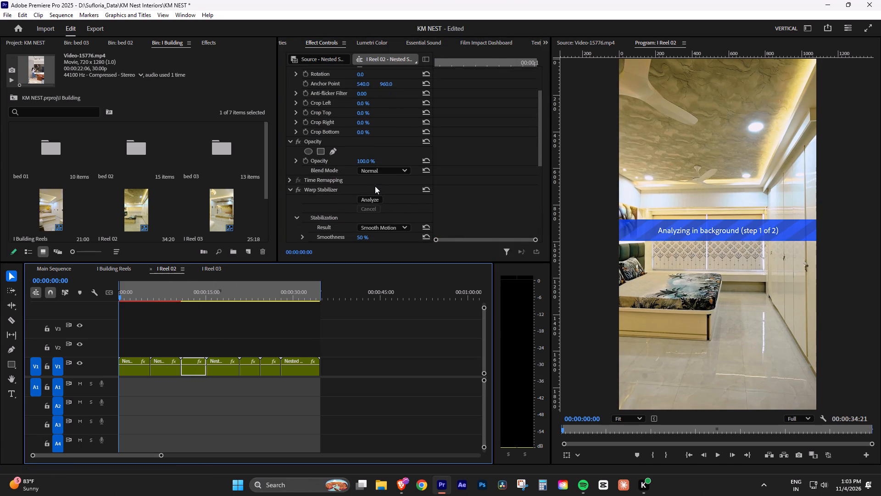
pyautogui.click(370, 200)
# Re-run the Warp Stabilizer analysis on the remaining four nested clips of I Reel 02.
pyautogui.click(226, 370)
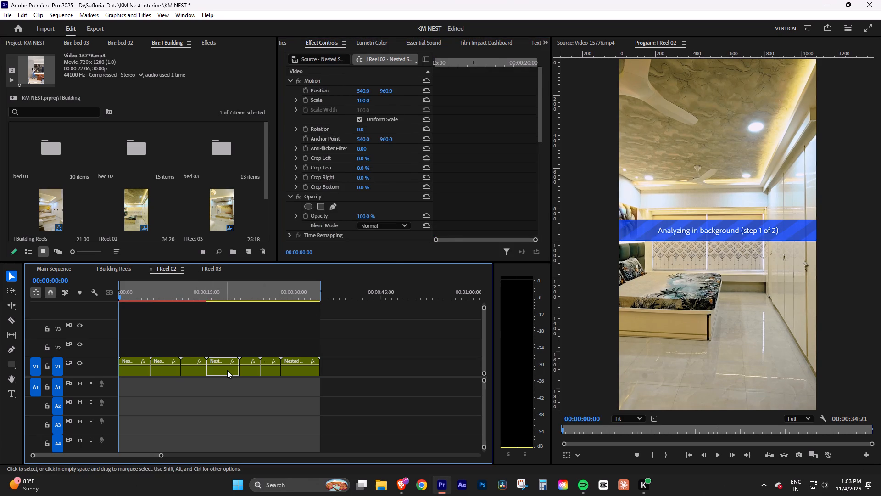
pyautogui.scroll(-7, 463, 169)
pyautogui.click(363, 193)
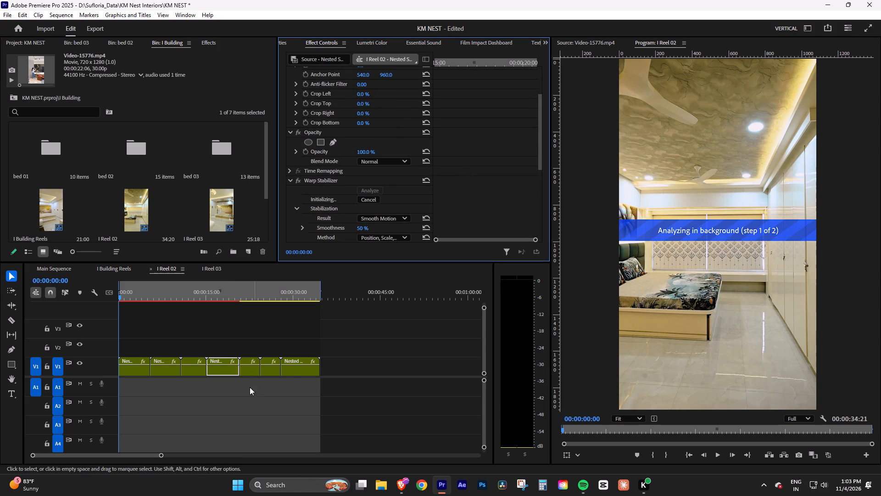
pyautogui.click(247, 372)
pyautogui.scroll(-5, 523, 137)
pyautogui.click(376, 208)
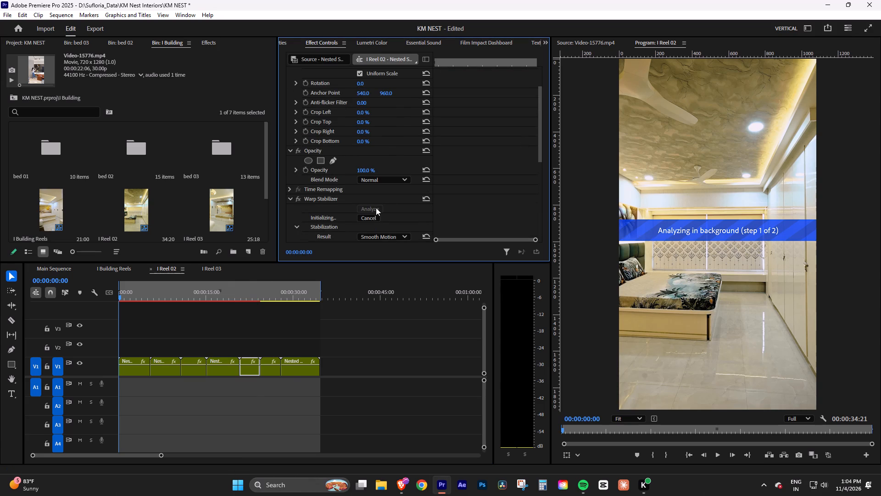
pyautogui.click(270, 371)
pyautogui.scroll(-7, 475, 176)
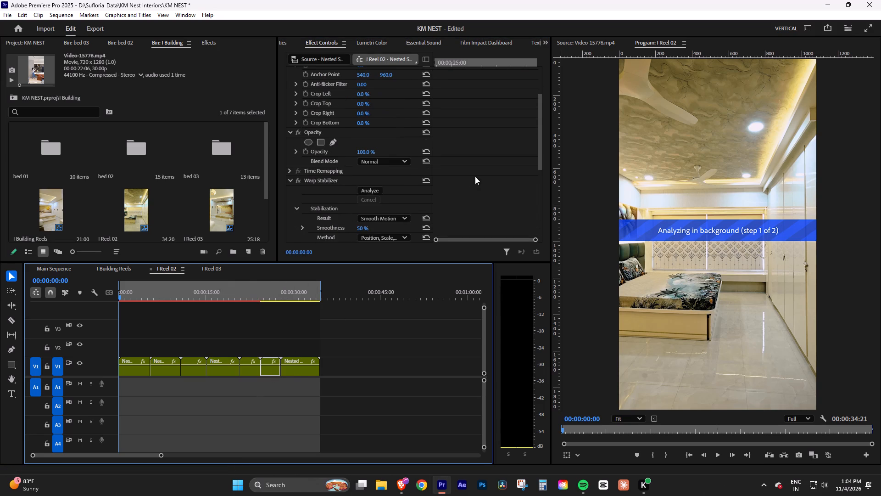
pyautogui.click(371, 189)
pyautogui.click(300, 372)
pyautogui.scroll(-4, 520, 152)
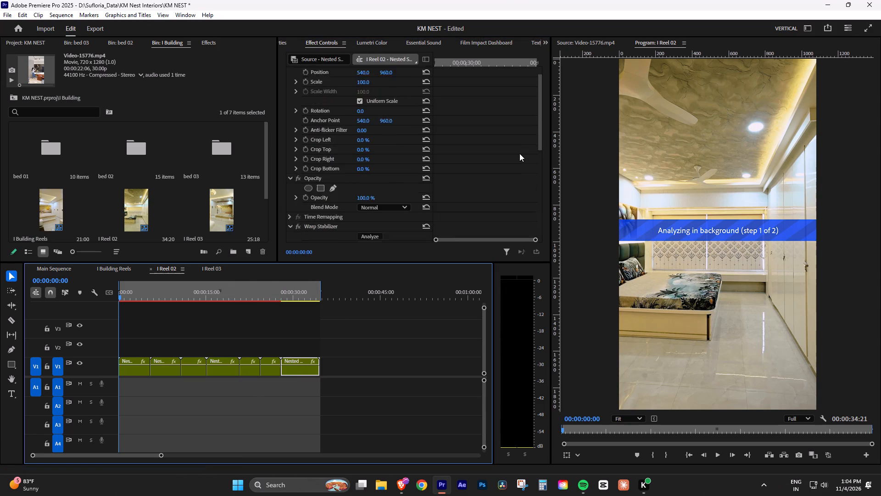
pyautogui.click(372, 219)
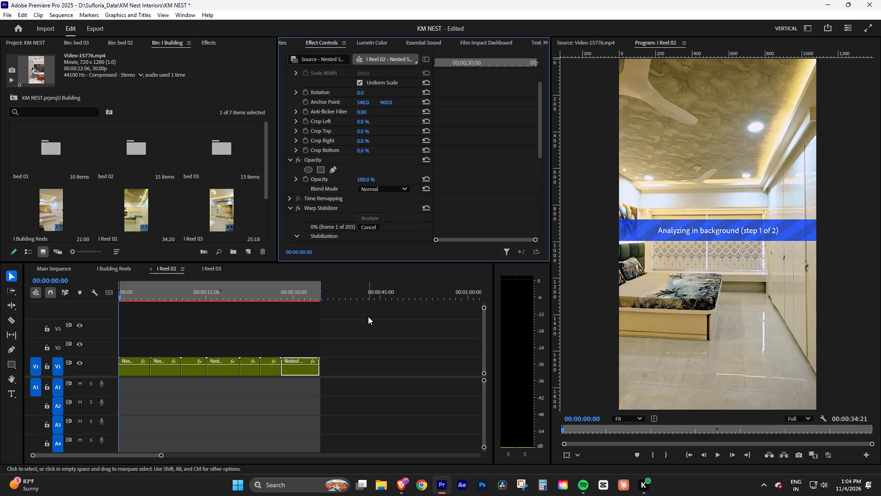
# Import Video-55321, Video-88823, Video-89489 and Video-15776 from the KM Nest Interiors folder into the I Building bin.
pyautogui.click(181, 72)
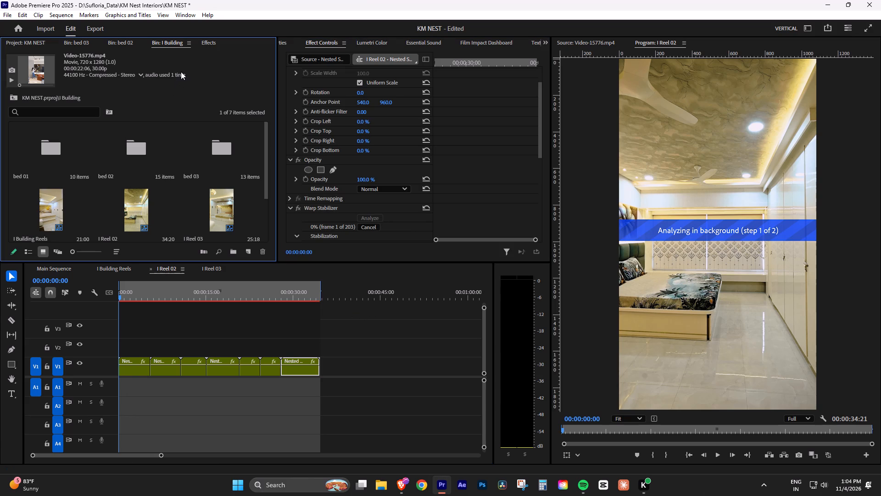
pyautogui.click(213, 96)
pyautogui.click(211, 87)
pyautogui.click(178, 110)
pyautogui.press('`')
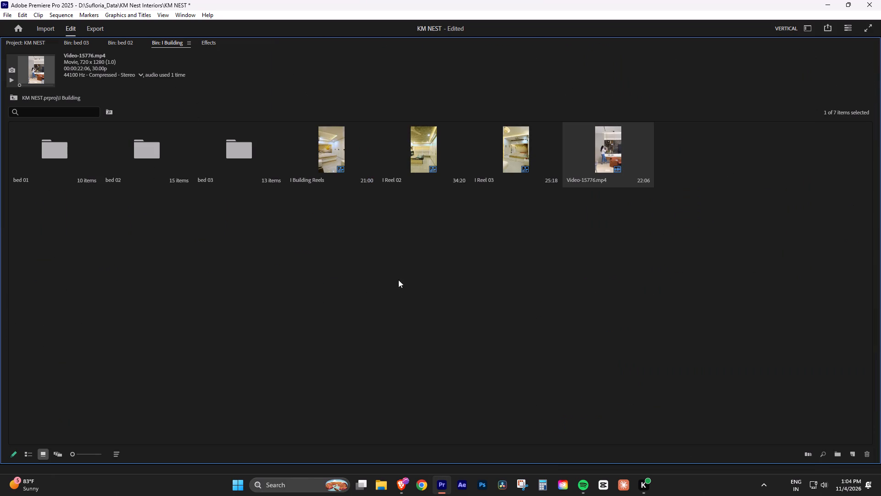
pyautogui.click(463, 247)
pyautogui.doubleClick(294, 285)
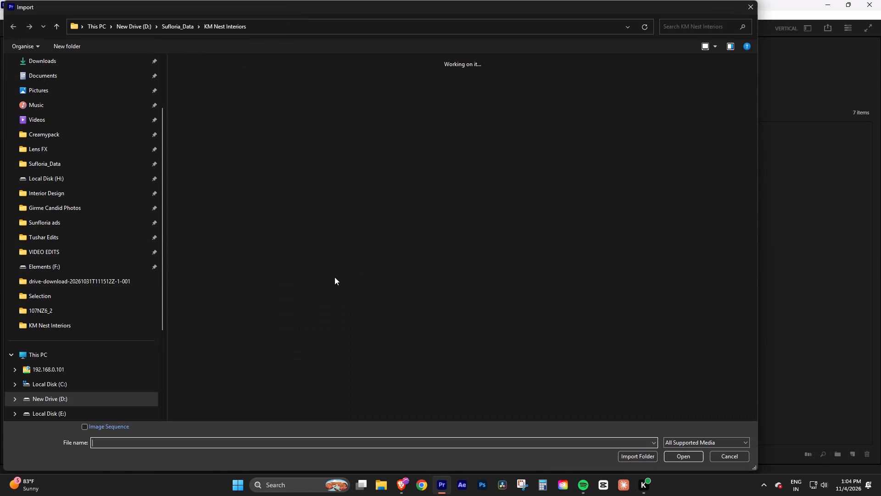
pyautogui.click(59, 328)
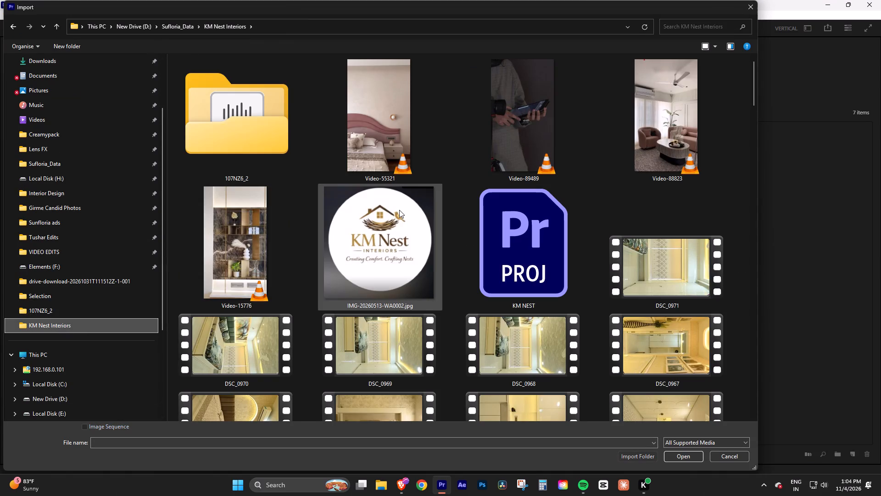
pyautogui.click(395, 132)
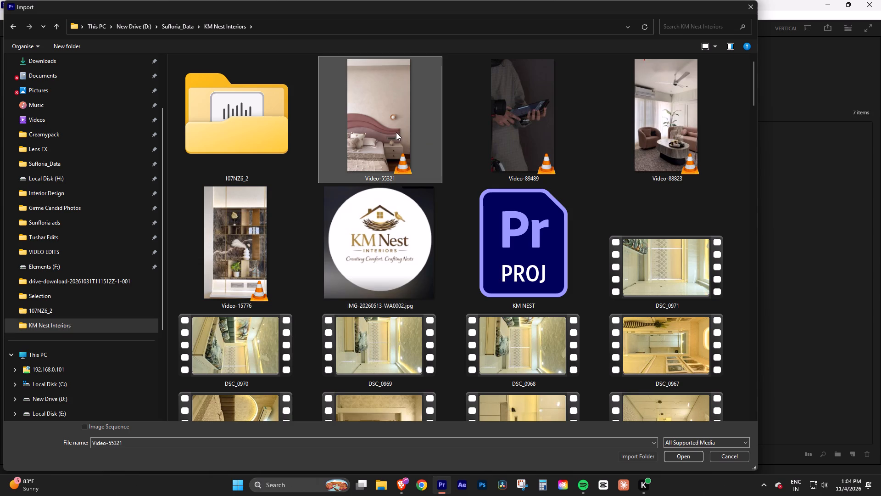
pyautogui.keyDown('ctrl'); pyautogui.click(673, 135); pyautogui.keyUp('ctrl')
pyautogui.keyDown('ctrl'); pyautogui.click(535, 135); pyautogui.keyUp('ctrl')
pyautogui.keyDown('ctrl'); pyautogui.click(245, 268); pyautogui.keyUp('ctrl')
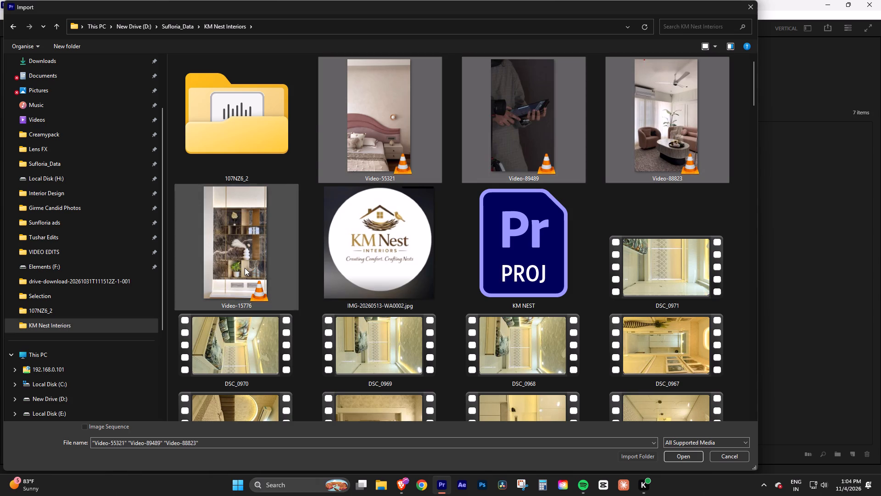
pyautogui.press('Return')
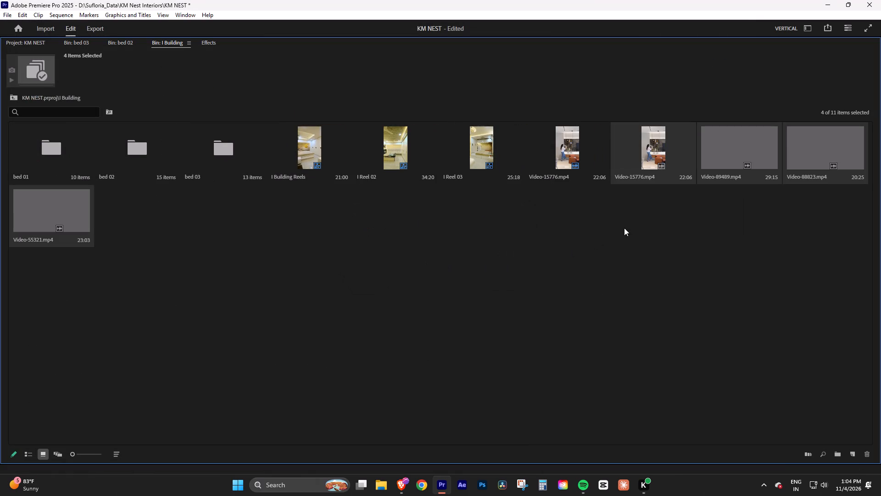
# Delete the duplicate Video-15776.mp4 from the I Building bin.
pyautogui.click(624, 228)
pyautogui.click(658, 130)
pyautogui.press('Delete')
pyautogui.click(658, 207)
# Open Video-89489.mp4 and then Video-88823.mp4 in the Source Monitor, and play Video-88823.mp4 to preview it.
pyautogui.doubleClick(633, 152)
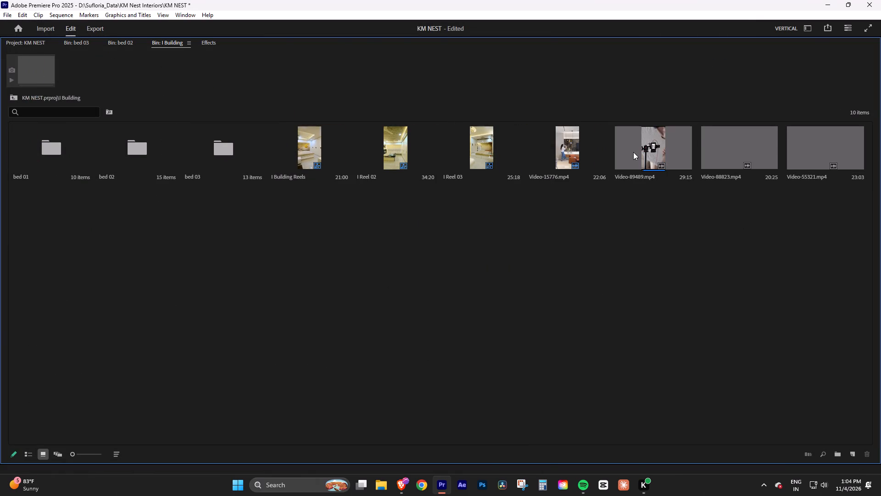
pyautogui.click(209, 79)
pyautogui.press('`')
pyautogui.doubleClick(721, 145)
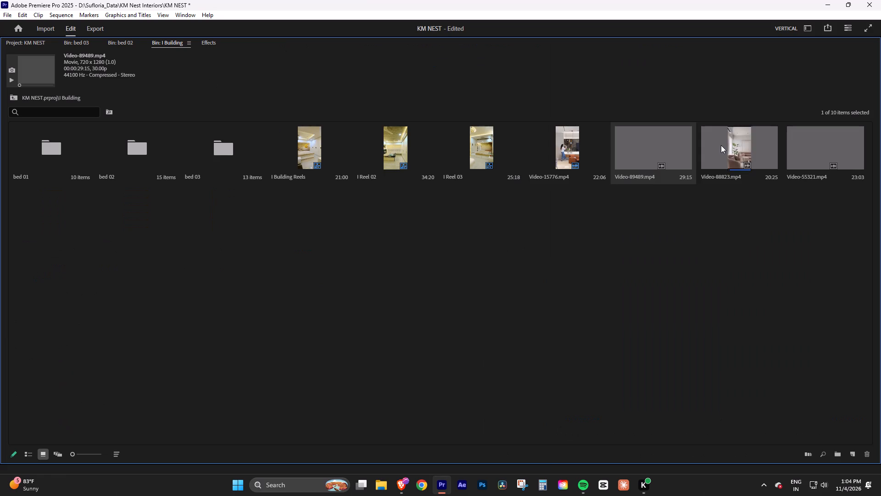
pyautogui.press('space')
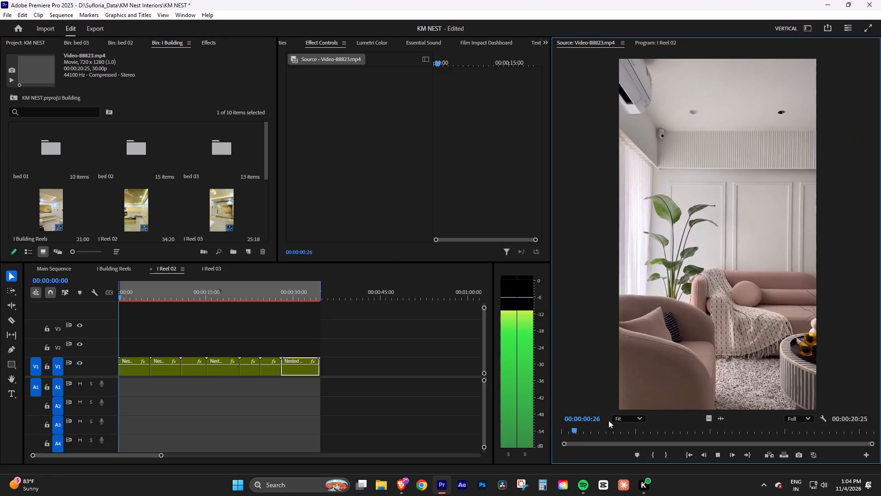
# Open the I Reel 03 sequence, play its opening, and return the playhead to the start.
pyautogui.moveTo(160, 457); pyautogui.dragTo(178, 458)
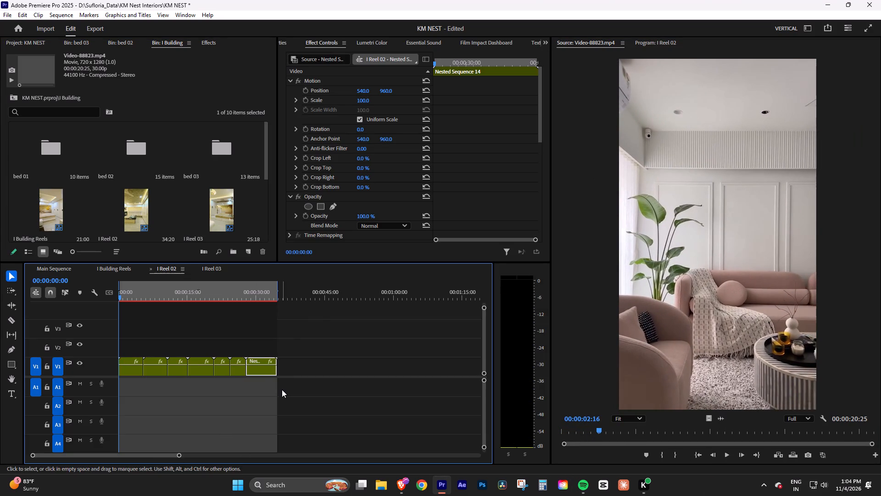
pyautogui.click(214, 267)
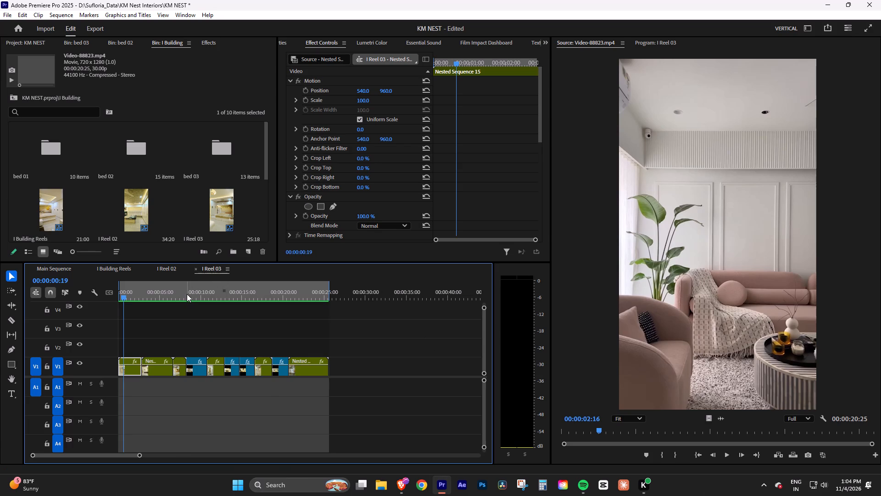
pyautogui.moveTo(128, 296); pyautogui.dragTo(107, 300)
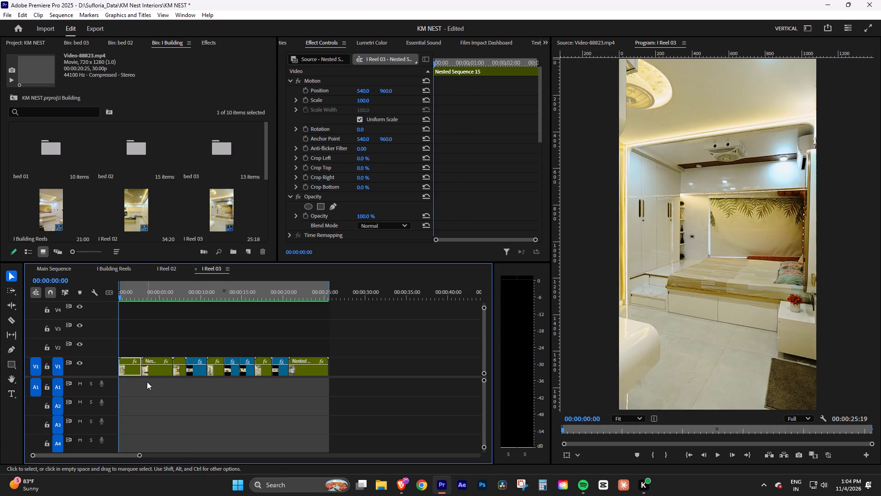
pyautogui.press('space')
pyautogui.moveTo(140, 457); pyautogui.dragTo(151, 452)
pyautogui.press('space')
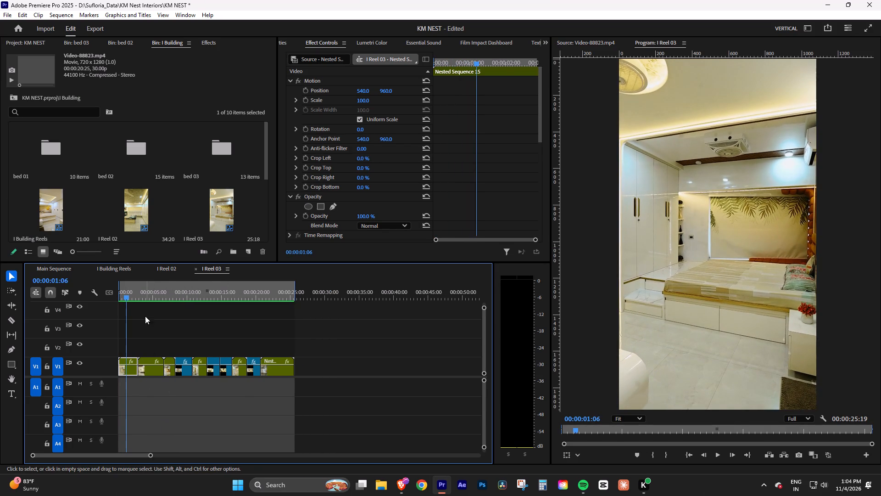
pyautogui.moveTo(123, 295); pyautogui.dragTo(93, 296)
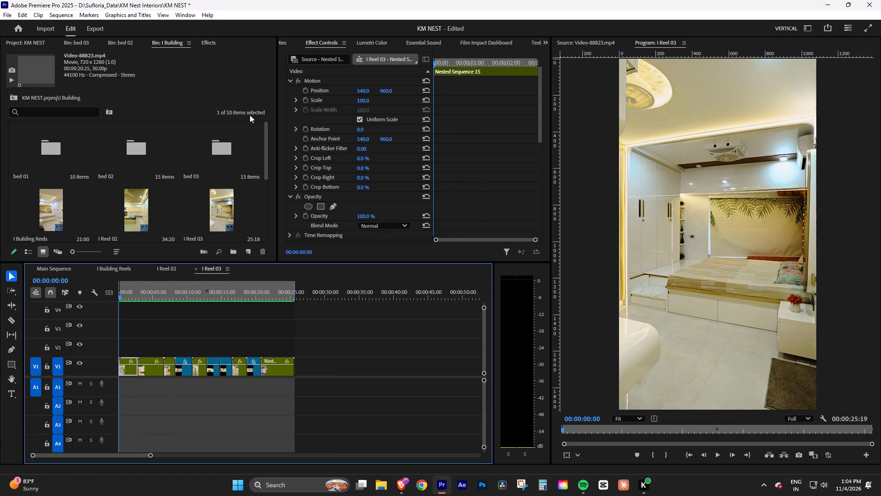
# Place only the audio of Video-88823.mp4 on track A1 at the start of I Reel 03.
pyautogui.click(244, 92)
pyautogui.press('`')
pyautogui.doubleClick(732, 152)
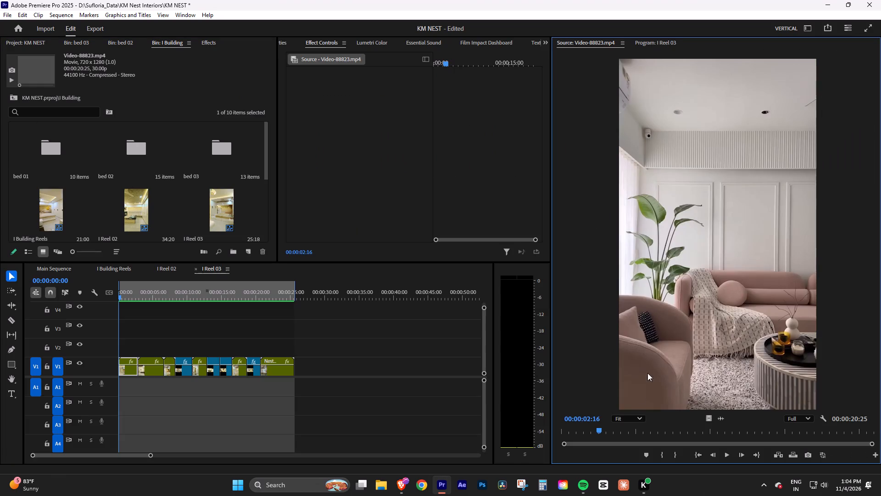
pyautogui.moveTo(621, 430); pyautogui.dragTo(514, 436)
pyautogui.moveTo(721, 422); pyautogui.dragTo(117, 391)
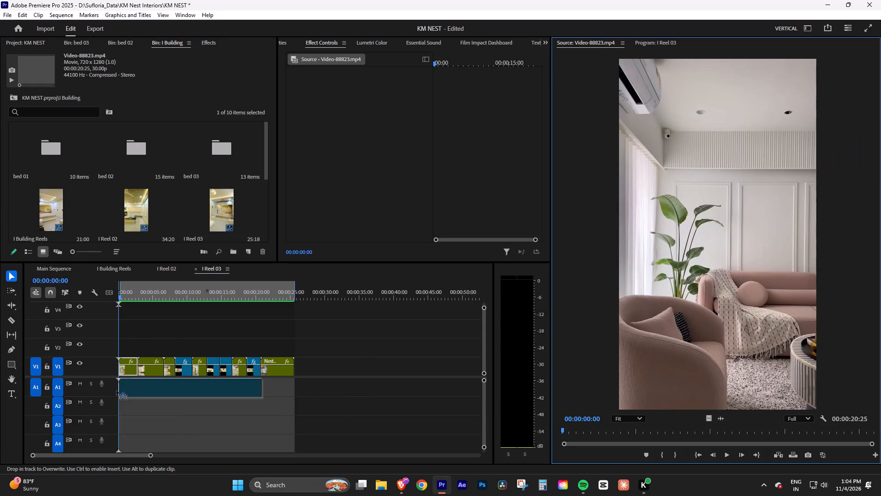
pyautogui.moveTo(117, 391); pyautogui.dragTo(113, 389)
# Play I Reel 03 from its start twice to check the footage against the added audio.
pyautogui.press('space')
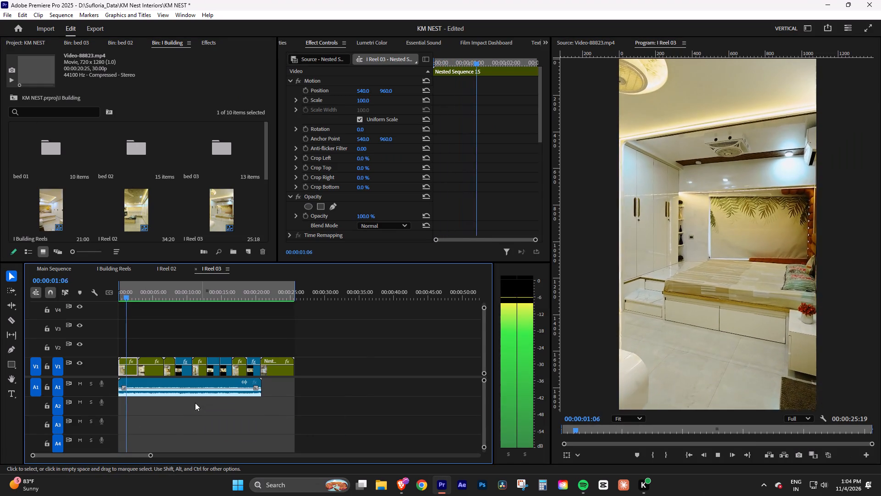
pyautogui.click(198, 417)
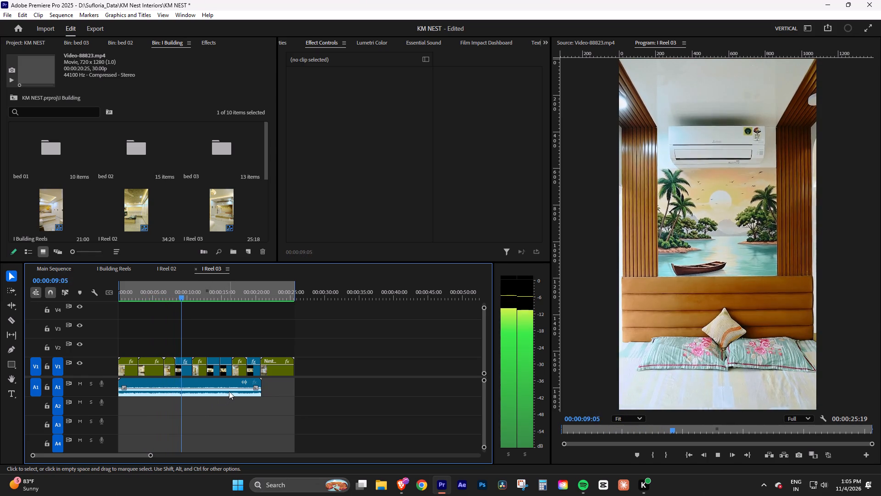
pyautogui.press('space')
pyautogui.moveTo(160, 297); pyautogui.dragTo(89, 310)
pyautogui.press('space')
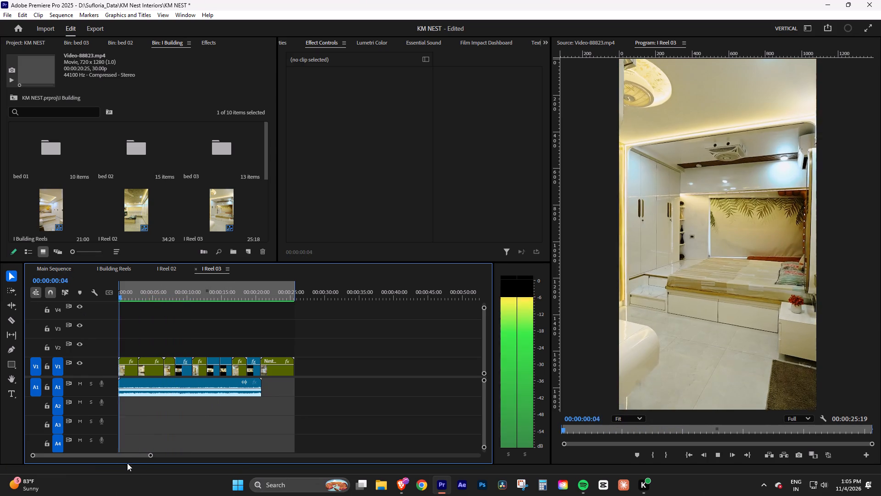
pyautogui.moveTo(149, 455); pyautogui.dragTo(134, 455)
pyautogui.click(184, 428)
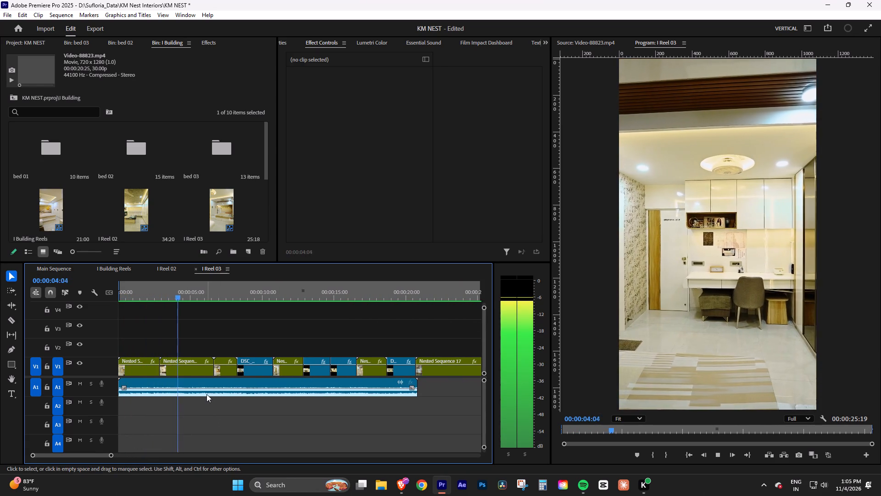
# Replay I Reel 03 from its start to review the clips against the reference audio.
pyautogui.press('space')
pyautogui.moveTo(152, 295); pyautogui.dragTo(80, 307)
pyautogui.press('space')
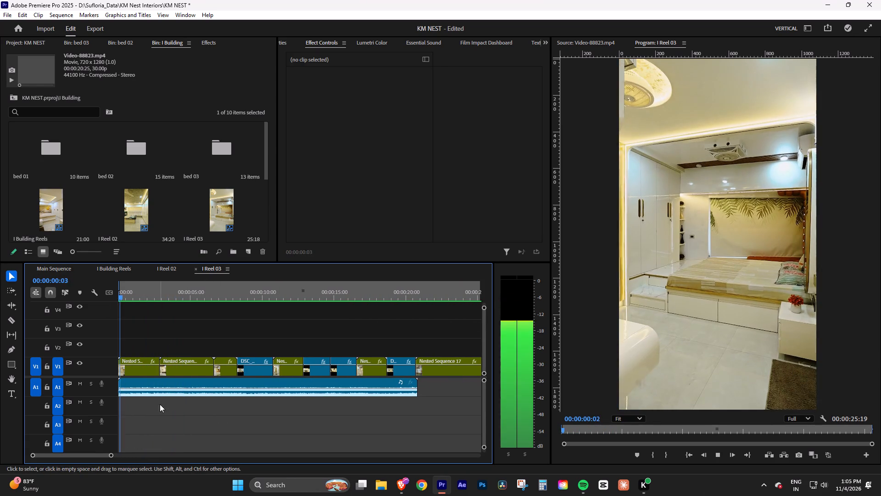
pyautogui.press('space')
pyautogui.moveTo(170, 297); pyautogui.dragTo(162, 301)
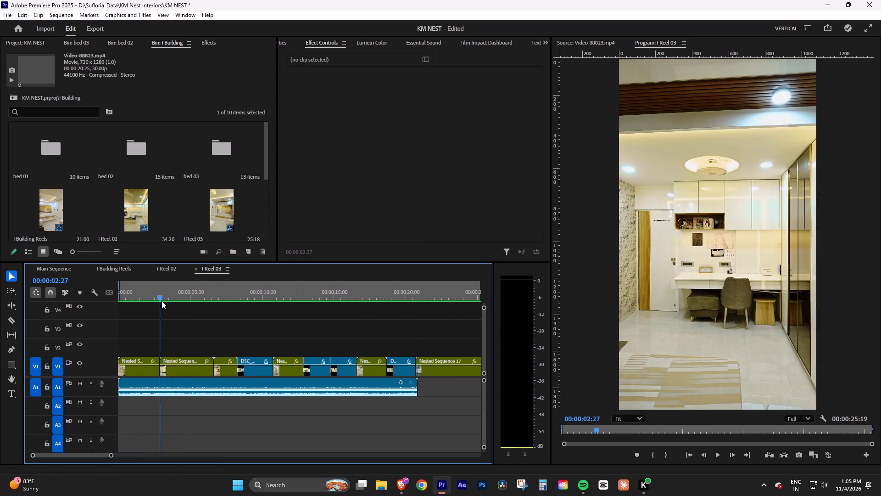
pyautogui.press('space')
pyautogui.moveTo(151, 297); pyautogui.dragTo(97, 303)
pyautogui.press('space')
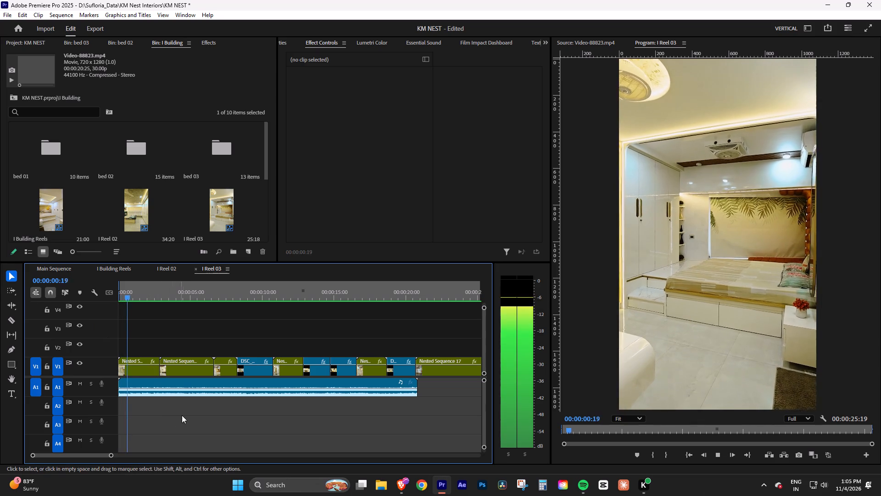
pyautogui.moveTo(110, 453); pyautogui.dragTo(118, 453)
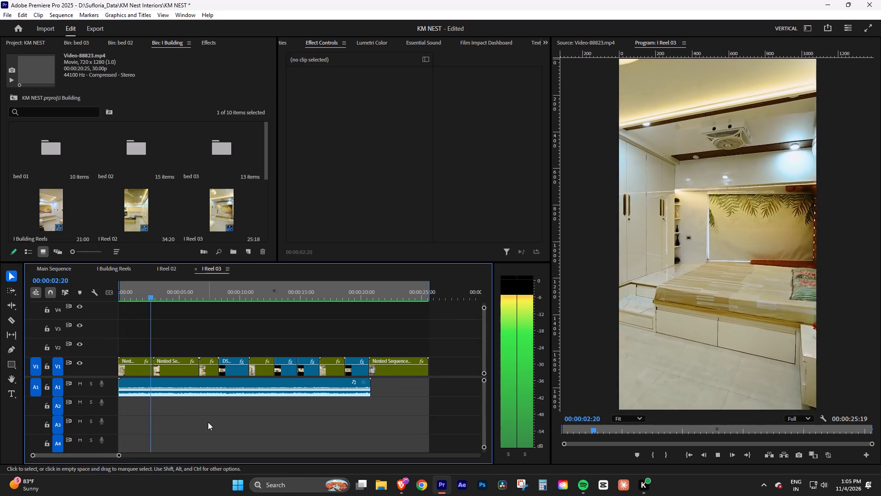
pyautogui.click(208, 422)
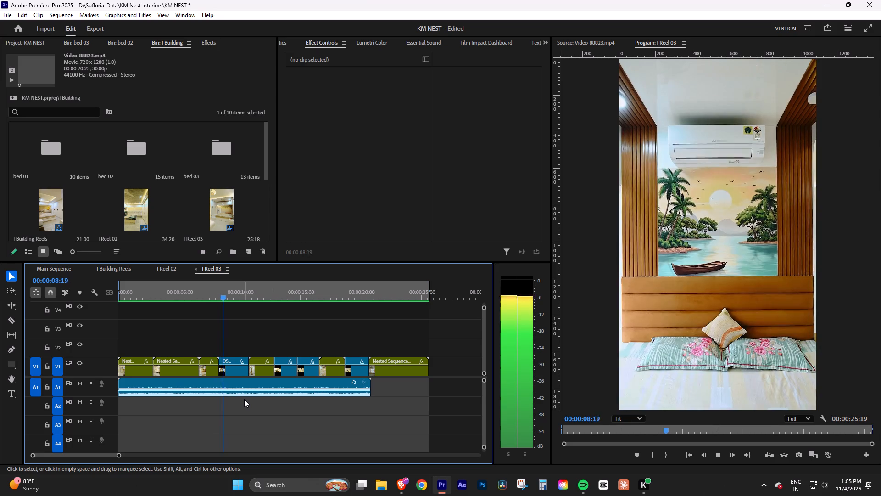
pyautogui.moveTo(118, 454); pyautogui.dragTo(128, 454)
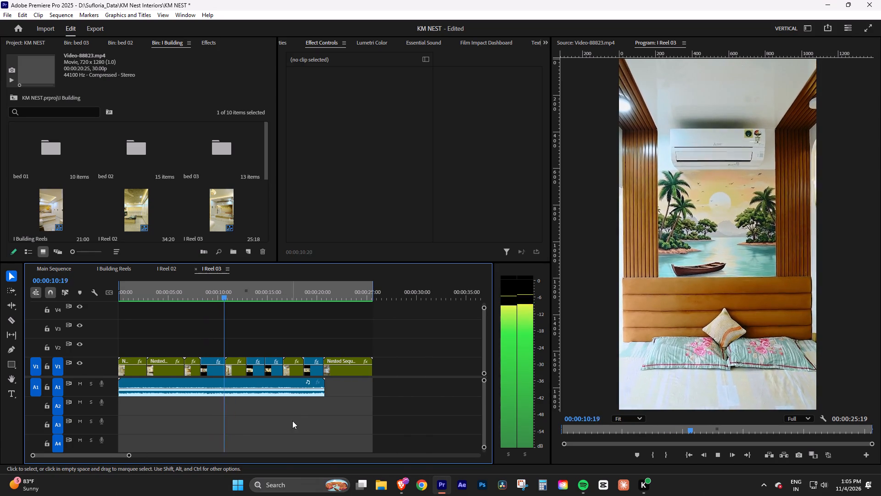
pyautogui.moveTo(129, 456); pyautogui.dragTo(139, 454)
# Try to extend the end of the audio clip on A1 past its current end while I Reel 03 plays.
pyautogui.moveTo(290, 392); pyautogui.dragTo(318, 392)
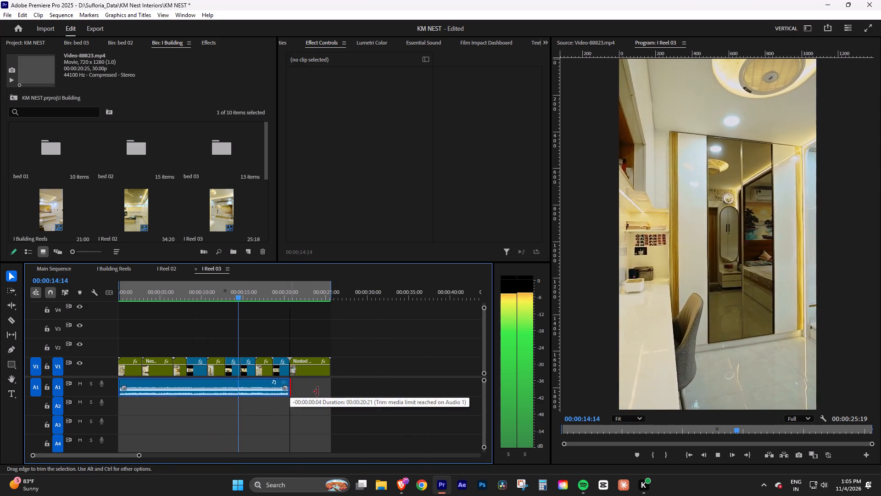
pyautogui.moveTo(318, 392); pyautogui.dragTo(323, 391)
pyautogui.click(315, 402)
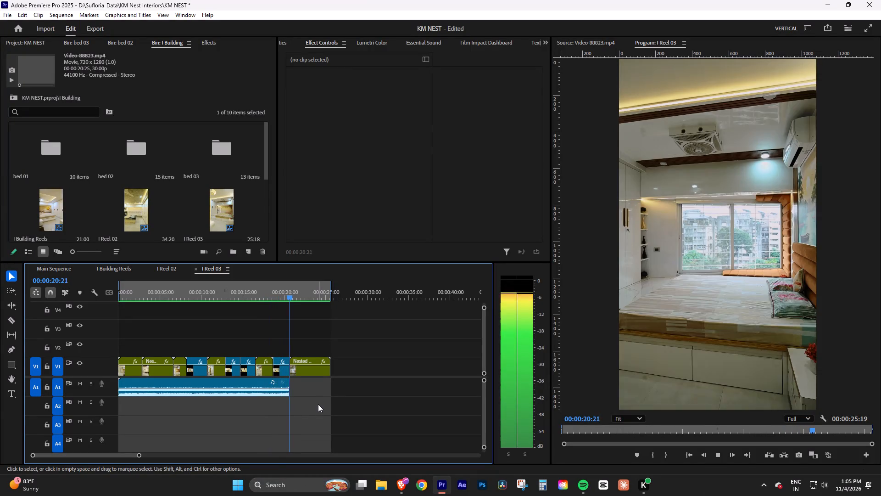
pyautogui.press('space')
# Remix the Video-88823.mp4 audio on A1 to a target duration of 00:00:28:05 so it outlasts the footage.
pyautogui.click(253, 389)
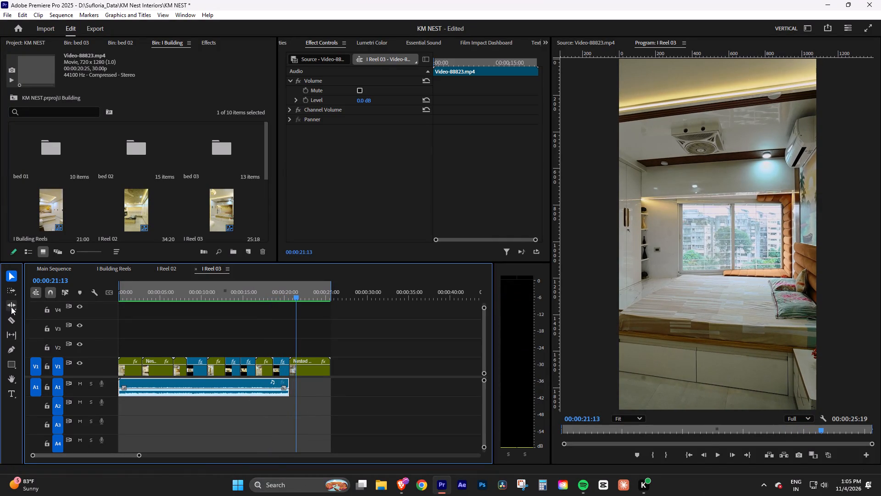
pyautogui.click(11, 307)
pyautogui.click(47, 334)
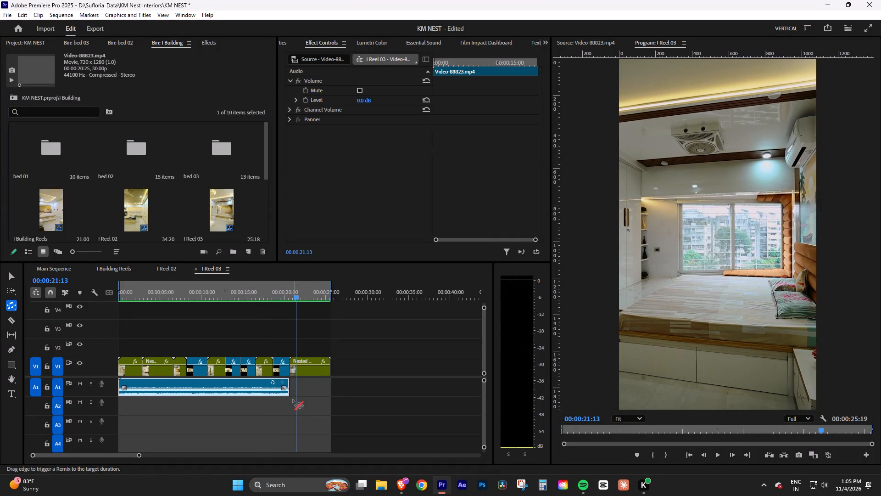
pyautogui.moveTo(289, 395); pyautogui.dragTo(351, 389)
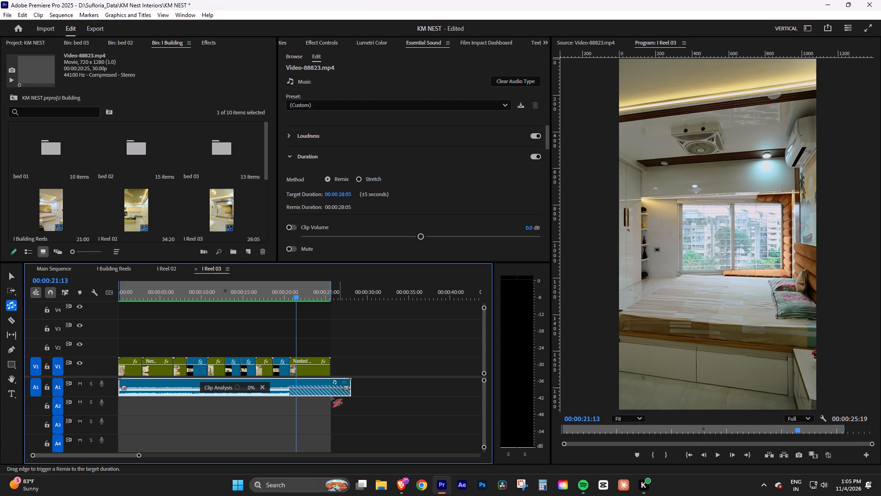
# Trim the end of the remixed A1 audio to match the end of Nested Sequence 17, playing the ending to check it.
pyautogui.click(11, 276)
pyautogui.click(283, 290)
pyautogui.press('space')
pyautogui.click(330, 334)
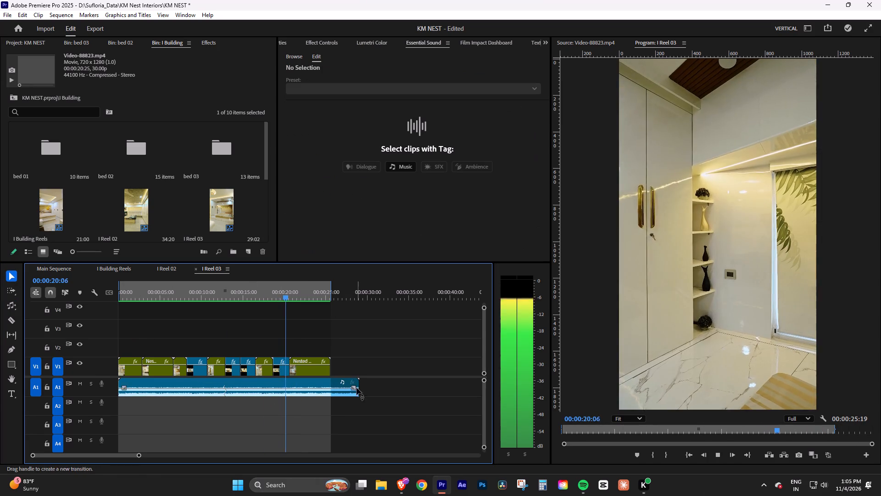
pyautogui.moveTo(360, 391); pyautogui.dragTo(335, 387)
pyautogui.click(337, 386)
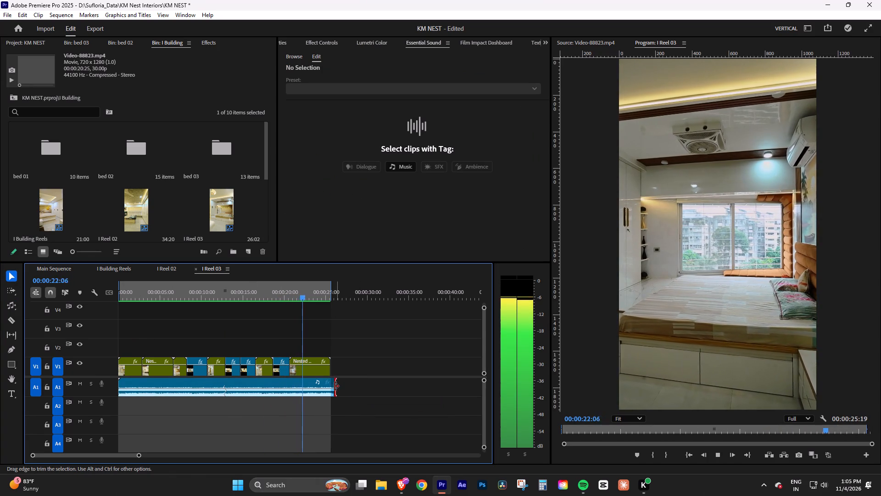
pyautogui.click(347, 380)
pyautogui.press('space')
pyautogui.keyDown('alt'); pyautogui.scroll(12, 322, 389); pyautogui.keyUp('alt')
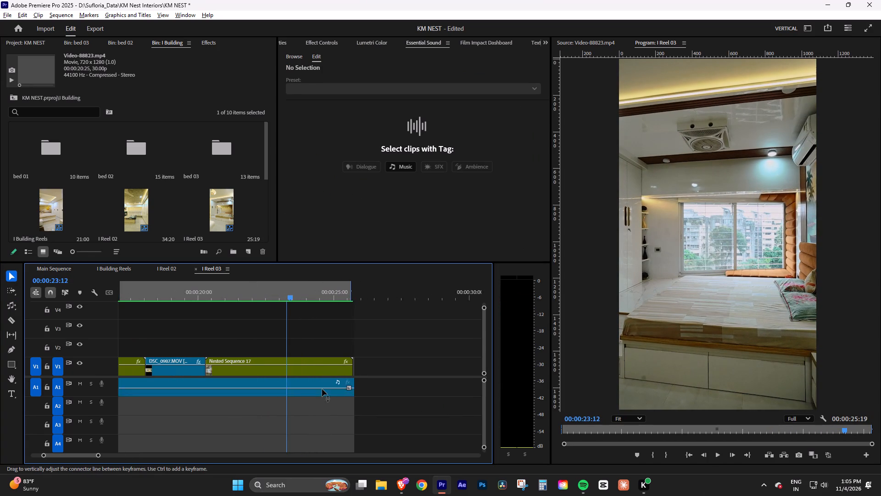
pyautogui.press('space')
pyautogui.press('space')
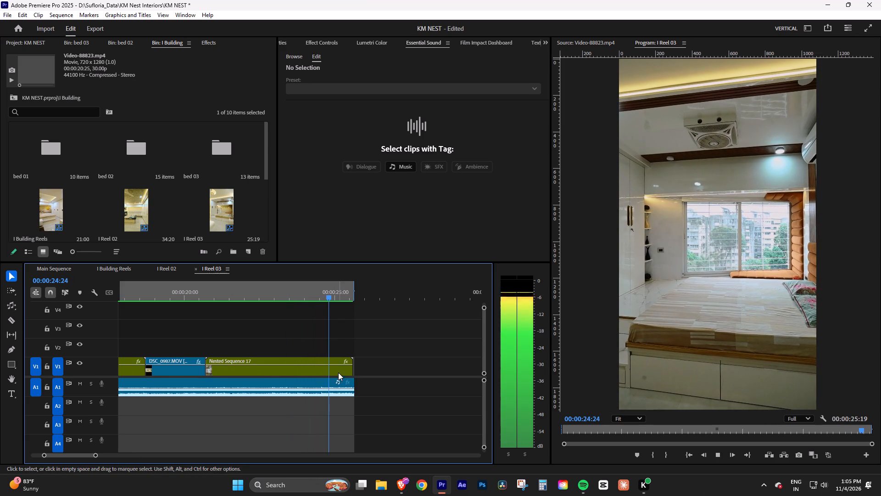
pyautogui.click(356, 389)
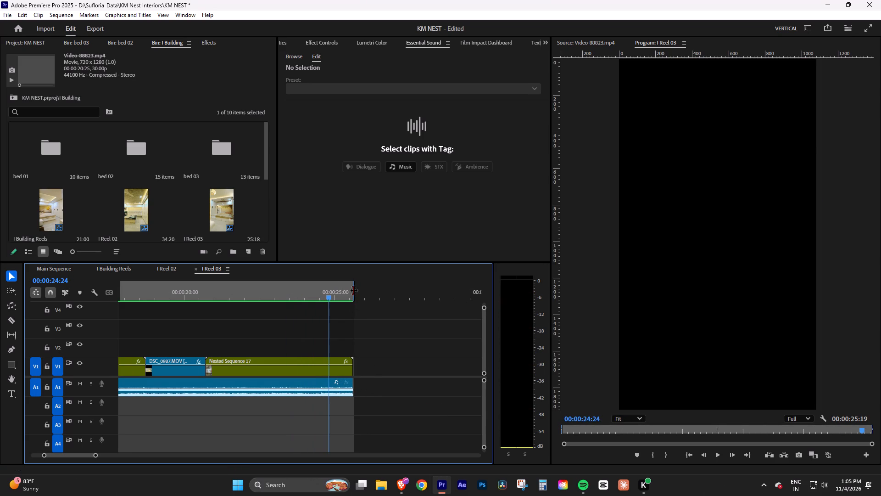
pyautogui.click(355, 290)
pyautogui.press('space')
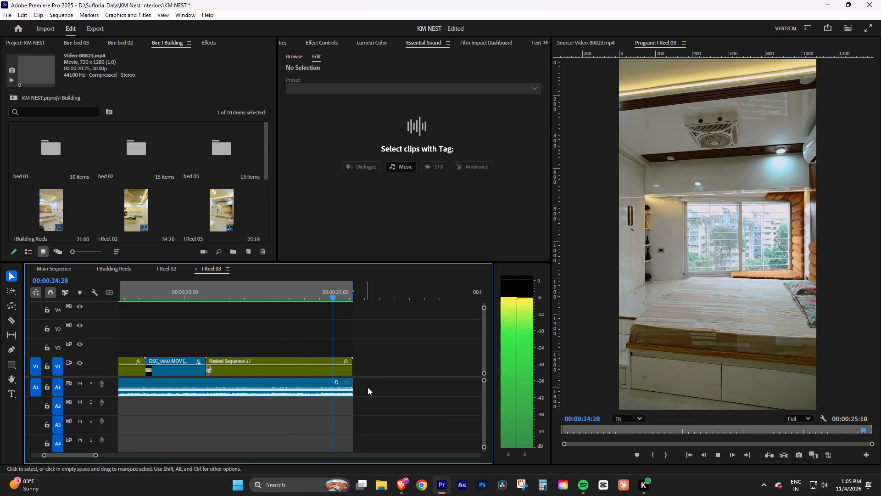
pyautogui.click(313, 293)
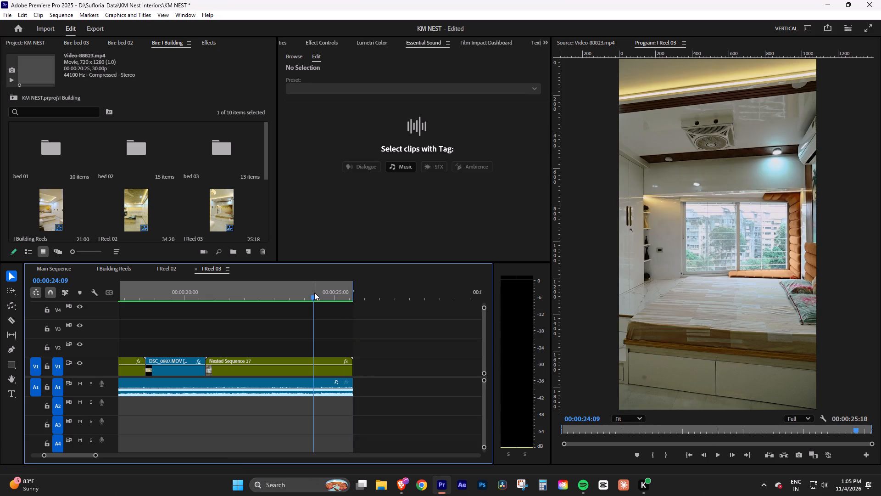
# Return the playhead to the start of I Reel 03 and save the project.
pyautogui.moveTo(95, 454); pyautogui.dragTo(161, 452)
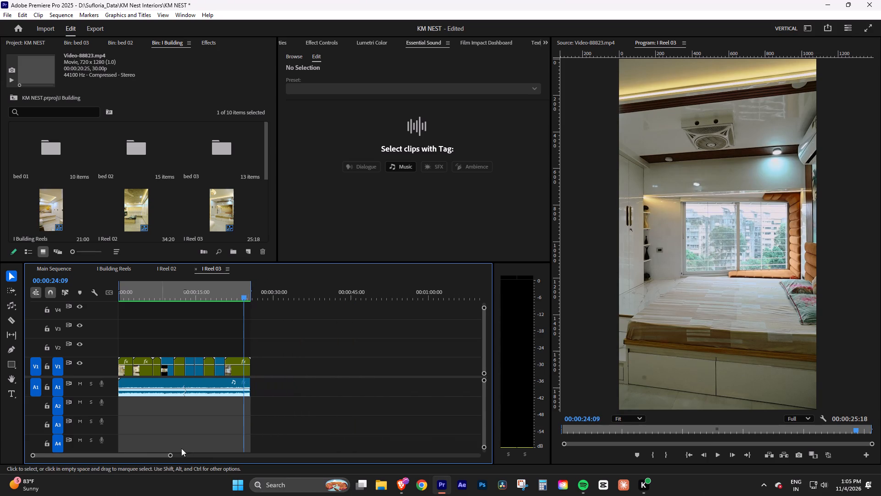
pyautogui.click(275, 421)
pyautogui.moveTo(240, 292); pyautogui.dragTo(117, 304)
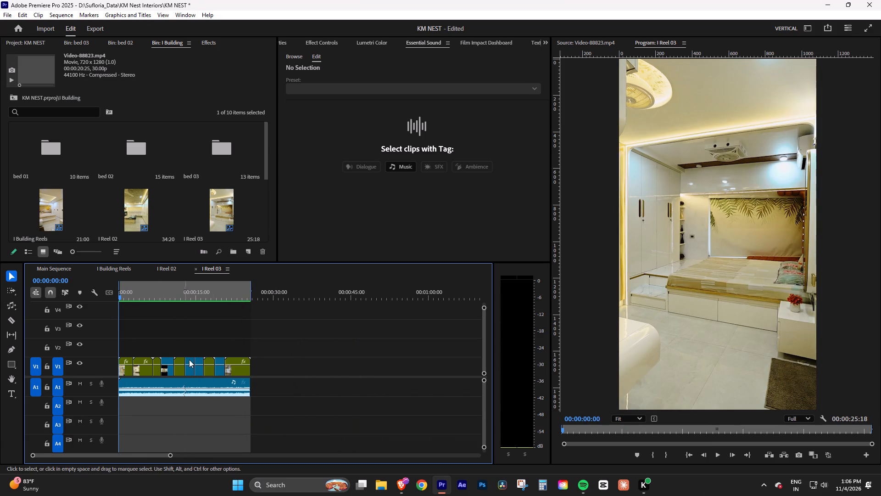
pyautogui.hotkey('ctrl', 's')
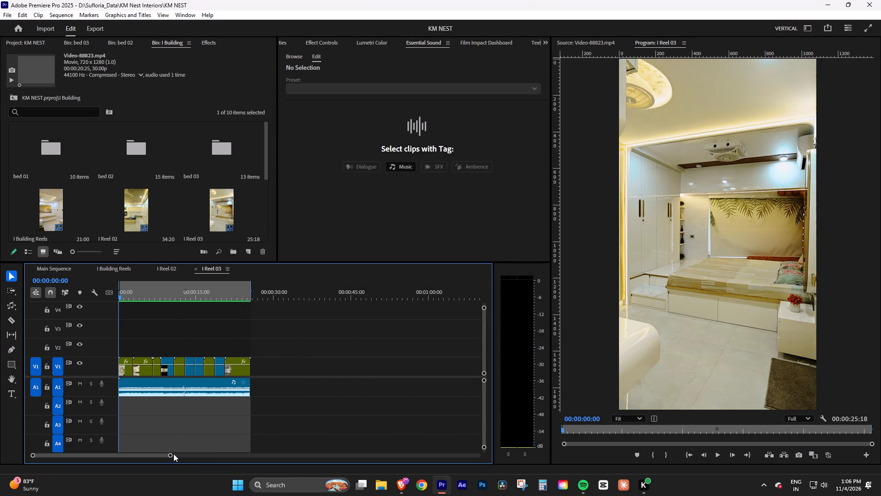
# Replay the opening seconds of I Reel 03 to listen to how the audio fits the first clip.
pyautogui.moveTo(170, 455); pyautogui.dragTo(176, 454)
pyautogui.moveTo(167, 456); pyautogui.dragTo(159, 457)
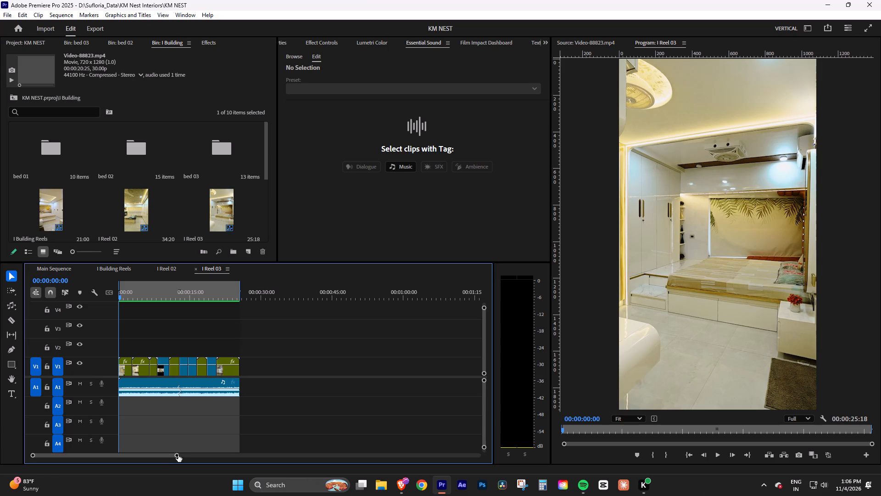
pyautogui.press('space')
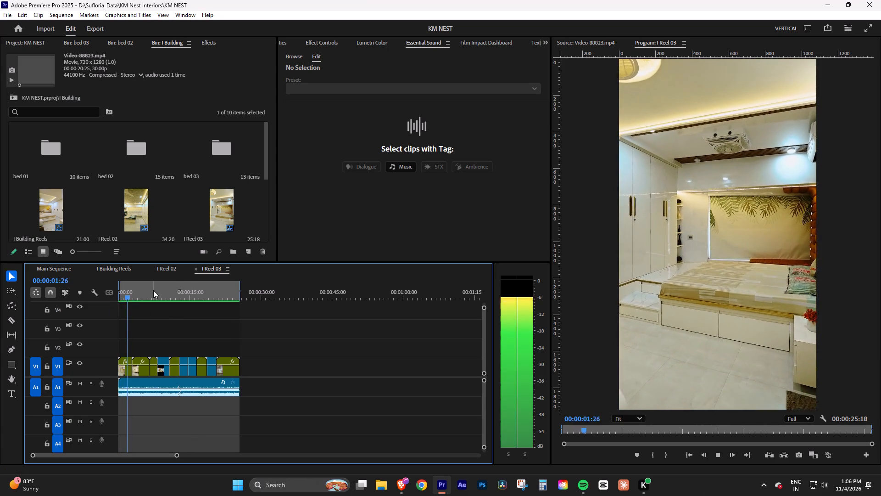
pyautogui.moveTo(140, 296); pyautogui.dragTo(82, 303)
pyautogui.press('space')
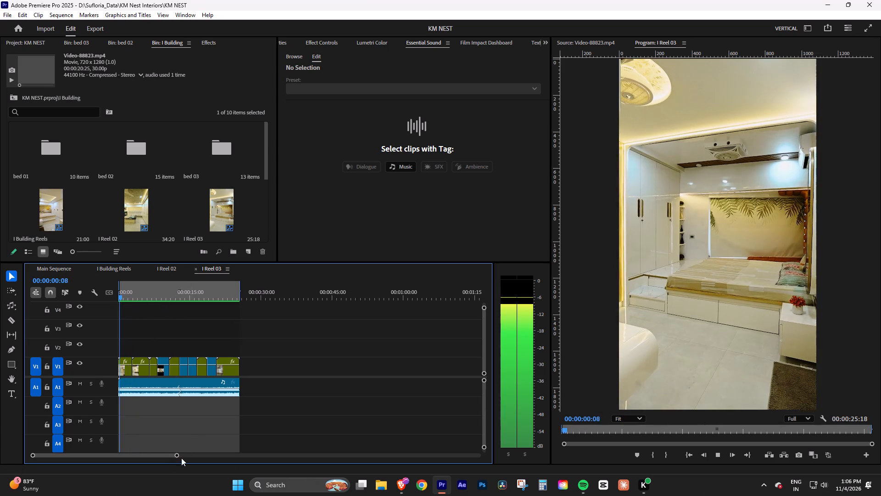
pyautogui.moveTo(176, 455); pyautogui.dragTo(134, 454)
pyautogui.press('space')
pyautogui.moveTo(152, 293); pyautogui.dragTo(91, 304)
pyautogui.press('space')
# Maximize the timeline and enlarge the audio tracks to show the detailed waveform of the reel's opening.
pyautogui.press('`')
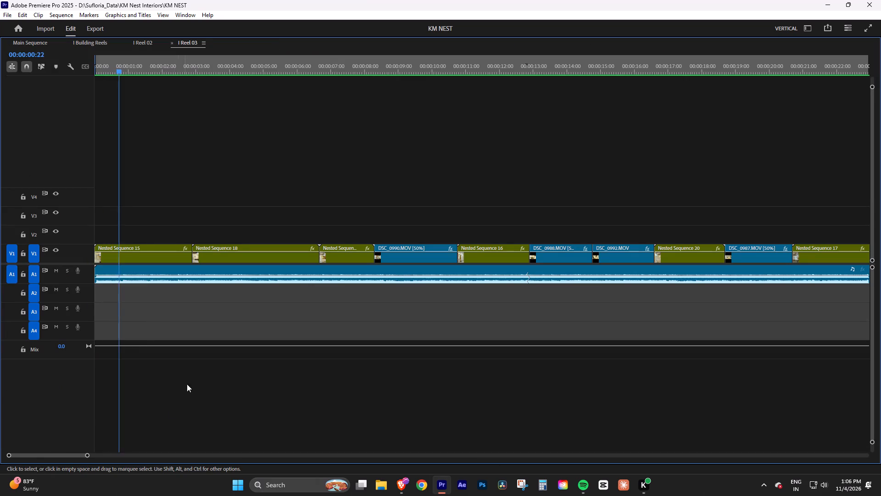
pyautogui.press('space')
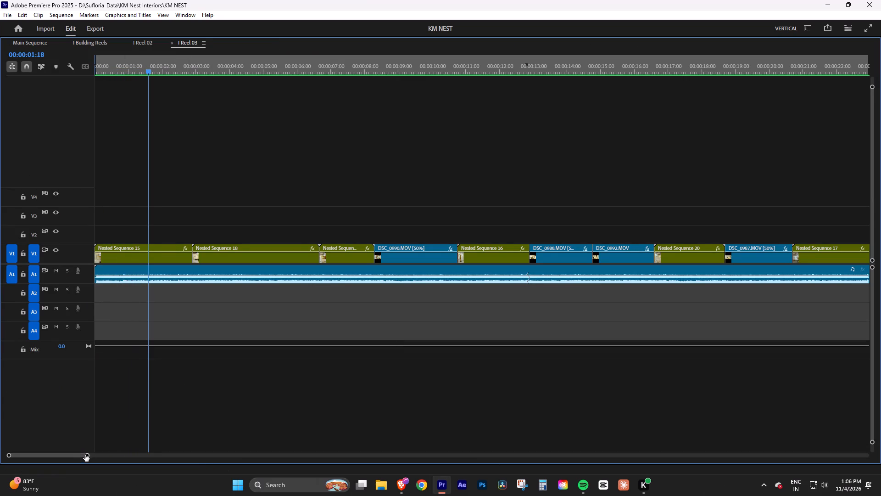
pyautogui.moveTo(87, 456); pyautogui.dragTo(52, 458)
pyautogui.moveTo(184, 68); pyautogui.dragTo(78, 91)
pyautogui.moveTo(872, 443); pyautogui.dragTo(865, 430)
# Replay short parts of the first two seconds to find the beat in the A1 audio under Nested Sequence 15.
pyautogui.press('space')
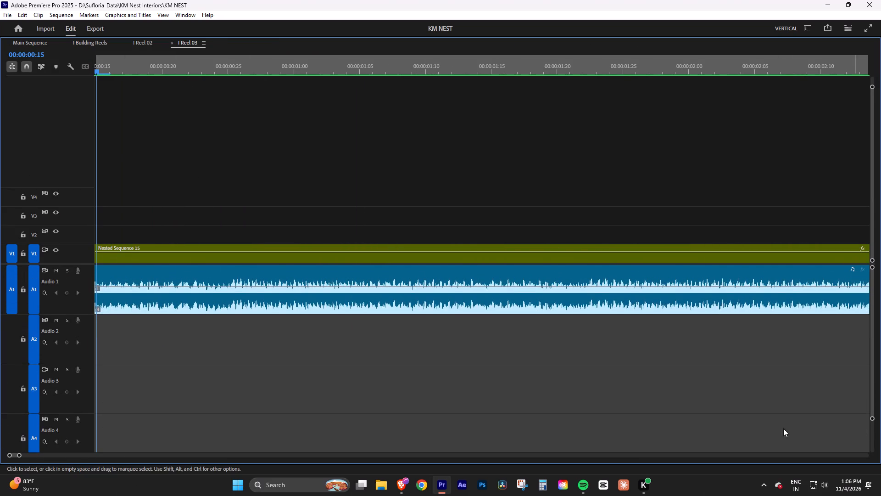
pyautogui.press('space')
pyautogui.press('space')
pyautogui.press('space')
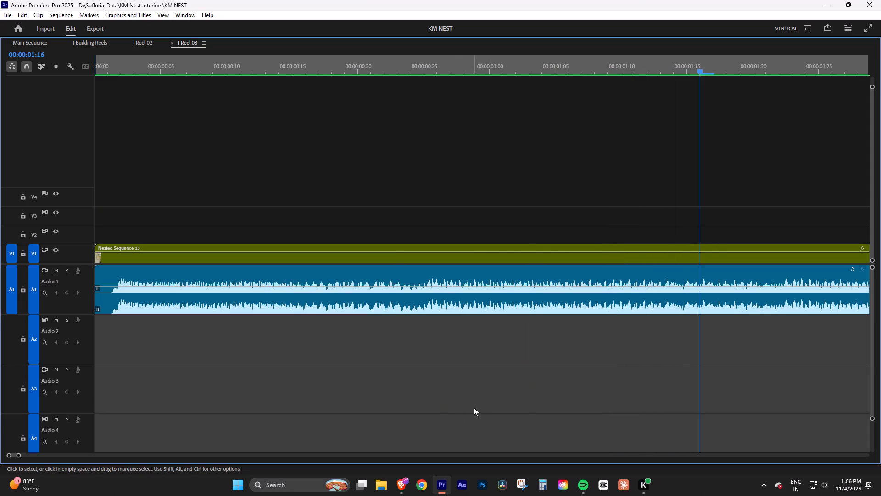
pyautogui.moveTo(550, 67); pyautogui.dragTo(474, 81)
pyautogui.press('space')
pyautogui.press('space')
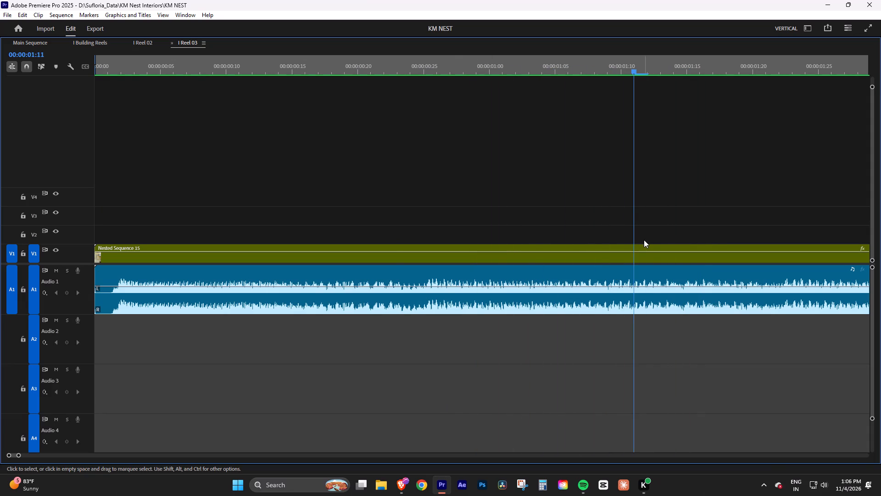
pyautogui.press('space')
pyautogui.press('space')
pyautogui.moveTo(602, 68); pyautogui.dragTo(478, 94)
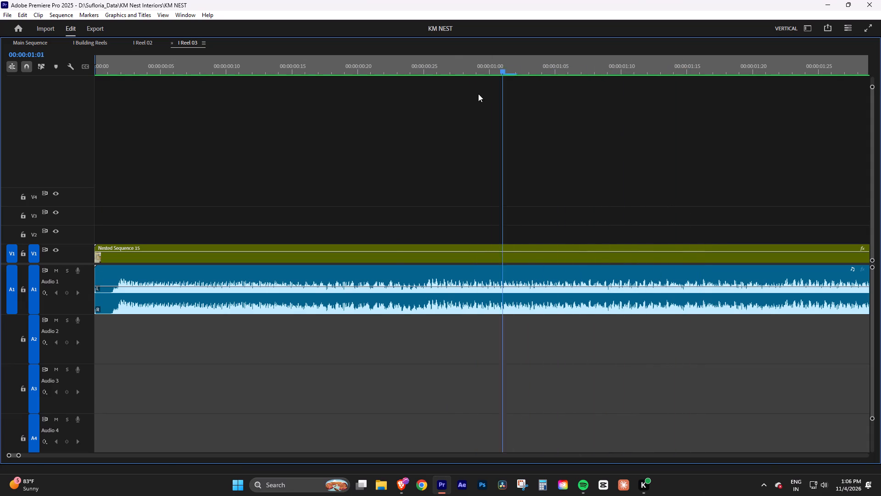
pyautogui.moveTo(478, 94); pyautogui.dragTo(477, 94)
pyautogui.press('space')
pyautogui.press('space')
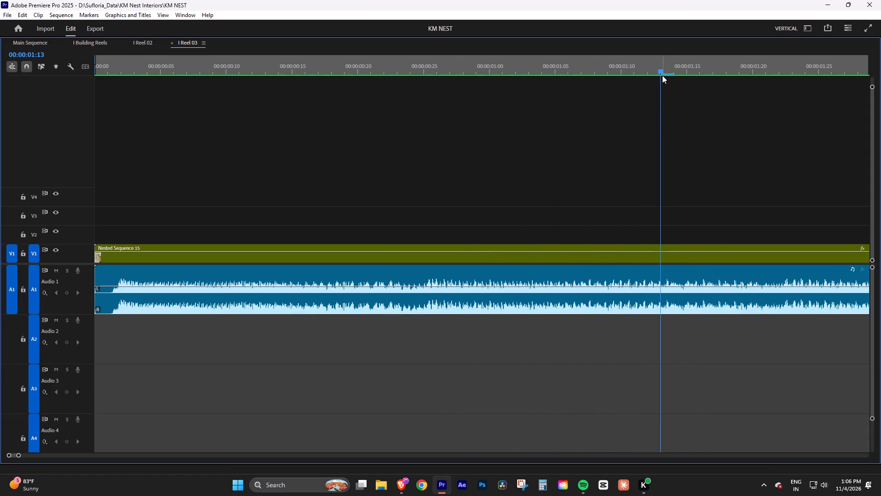
# Split the A1 audio clip at 00:00:01:15 under Nested Sequence 15.
pyautogui.moveTo(664, 74); pyautogui.dragTo(669, 77)
pyautogui.moveTo(661, 70); pyautogui.dragTo(683, 76)
pyautogui.click(711, 304)
pyautogui.hotkey('ctrl', 'k')
# Replay the A1 audio under Nested Sequence 15 across the cut at 00:00:01:15 to judge the beat on both sides.
pyautogui.press('space')
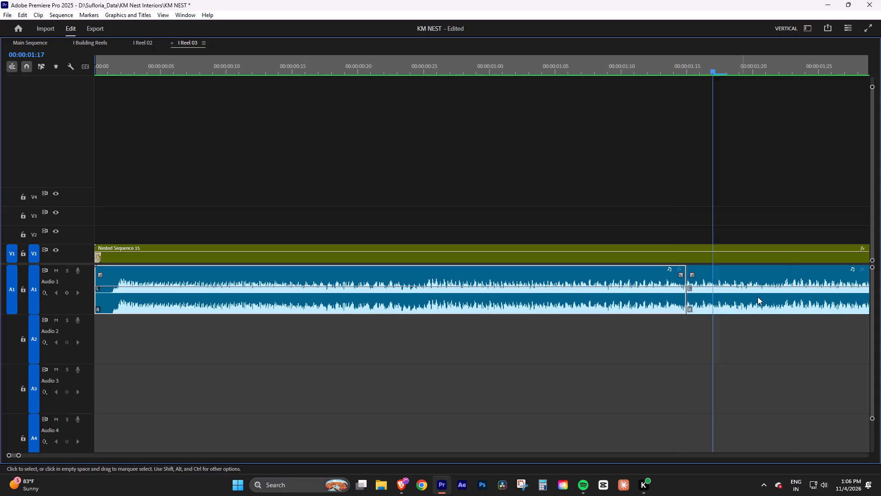
pyautogui.press('space')
pyautogui.press('space')
pyautogui.press('space')
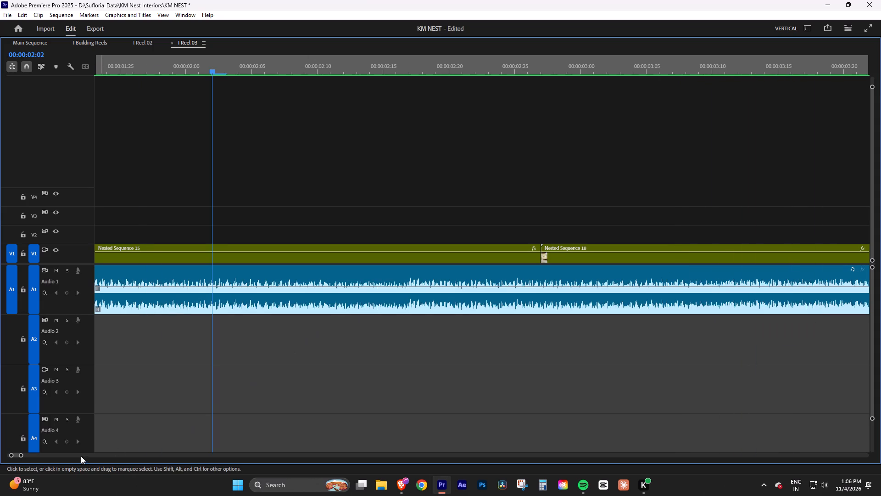
pyautogui.moveTo(19, 455); pyautogui.dragTo(24, 454)
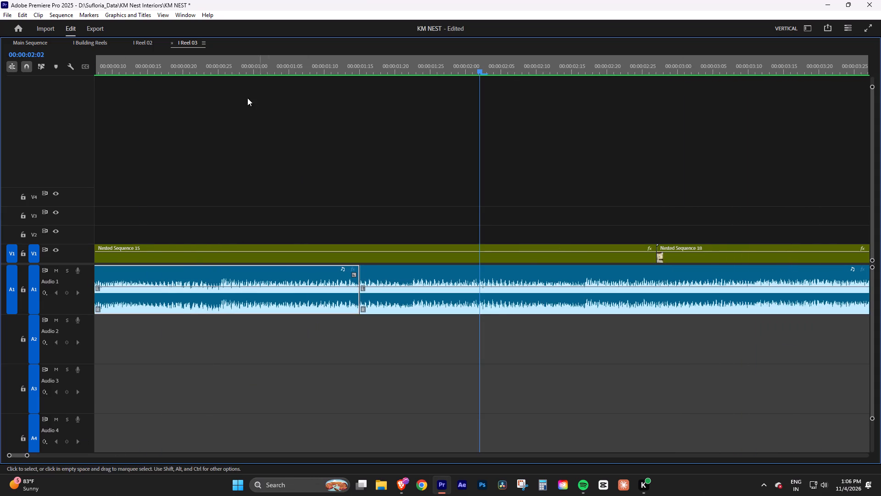
pyautogui.moveTo(197, 66); pyautogui.dragTo(137, 76)
pyautogui.press('space')
pyautogui.press('space')
pyautogui.press('space')
pyautogui.press('space')
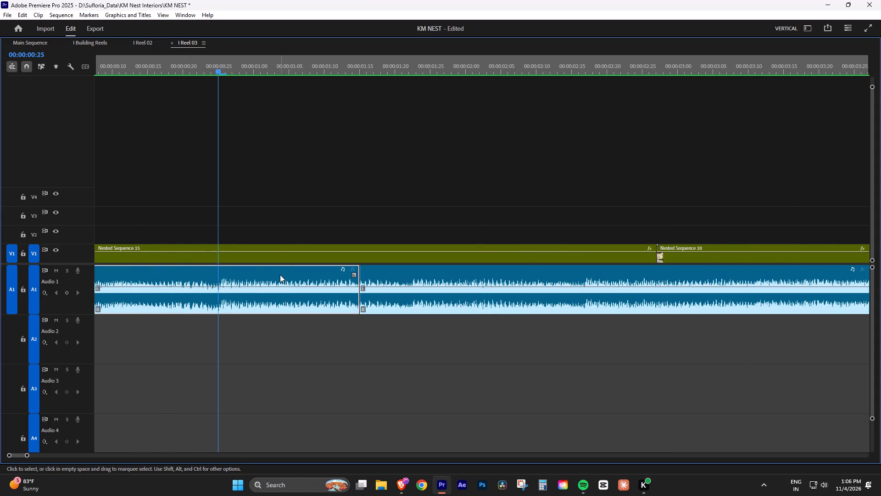
pyautogui.press('space')
pyautogui.press('space')
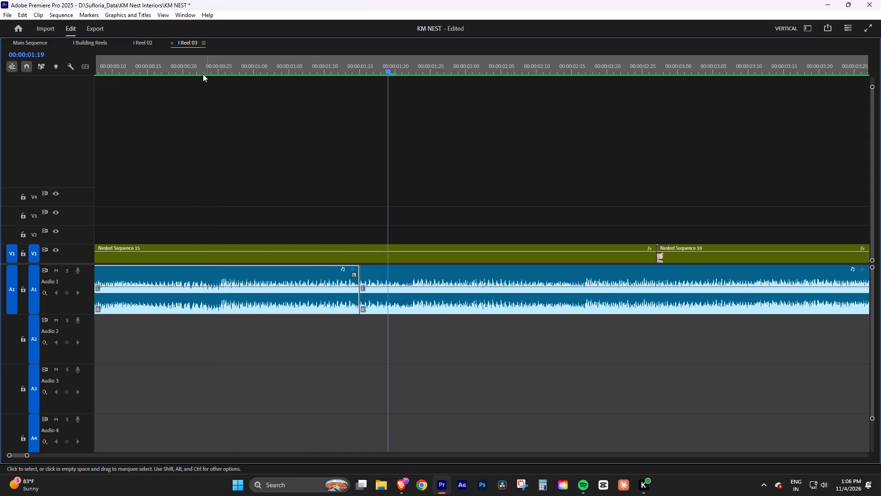
# Replay short stretches just before the 00:00:01:15 cut in the A1 audio to look for an earlier beat to cut on.
pyautogui.moveTo(195, 69); pyautogui.dragTo(153, 78)
pyautogui.press('space')
pyautogui.press('space')
pyautogui.press('space')
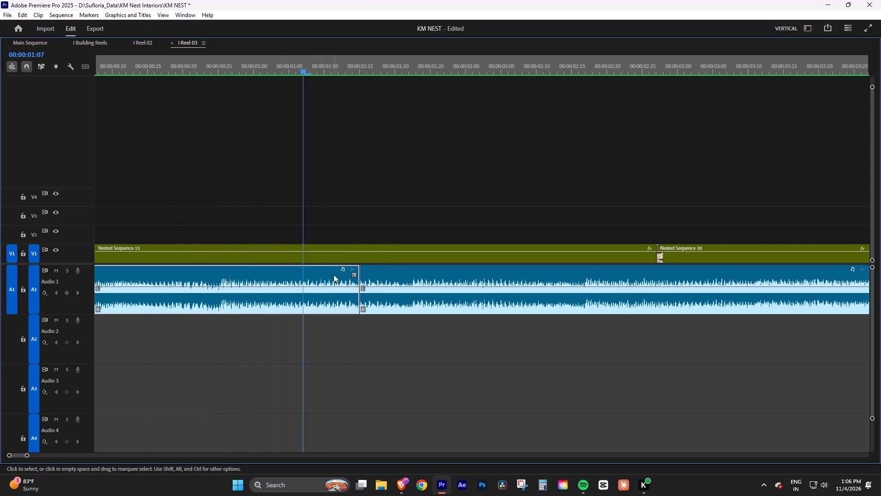
pyautogui.press('space')
pyautogui.moveTo(275, 70); pyautogui.dragTo(256, 73)
pyautogui.press('space')
pyautogui.press('space')
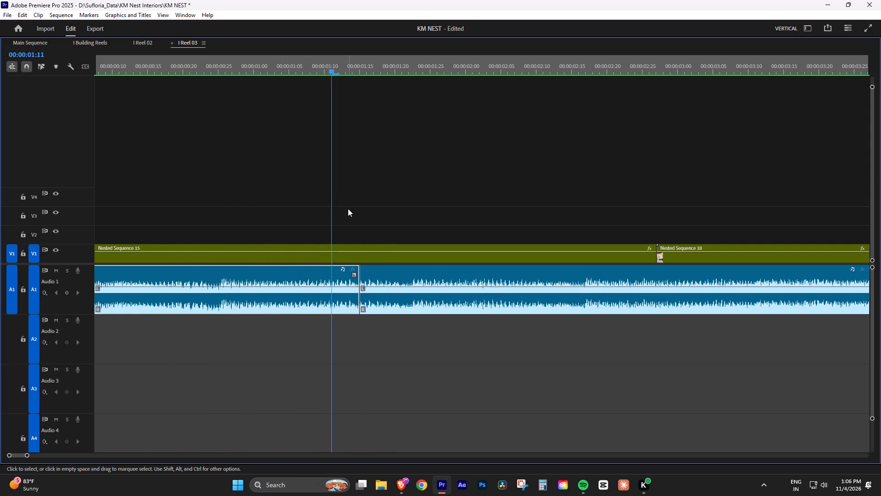
pyautogui.press('space')
pyautogui.press('space')
pyautogui.moveTo(298, 63); pyautogui.dragTo(290, 66)
pyautogui.press('space')
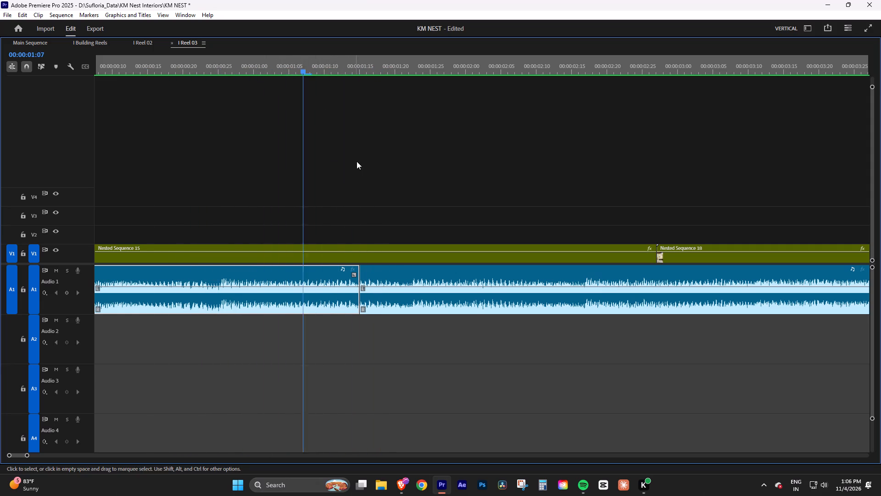
pyautogui.press('space')
pyautogui.moveTo(321, 61); pyautogui.dragTo(304, 70)
pyautogui.press('space')
pyautogui.press('space')
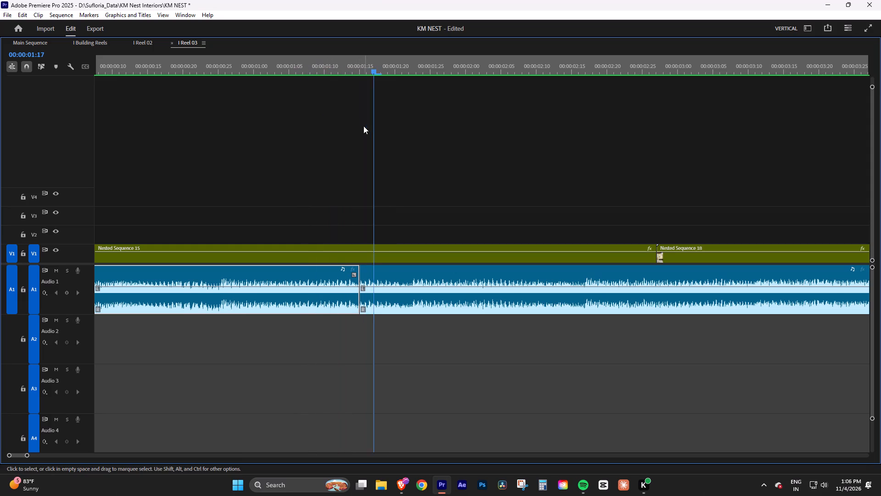
pyautogui.moveTo(337, 72); pyautogui.dragTo(287, 84)
pyautogui.press('space')
pyautogui.press('space')
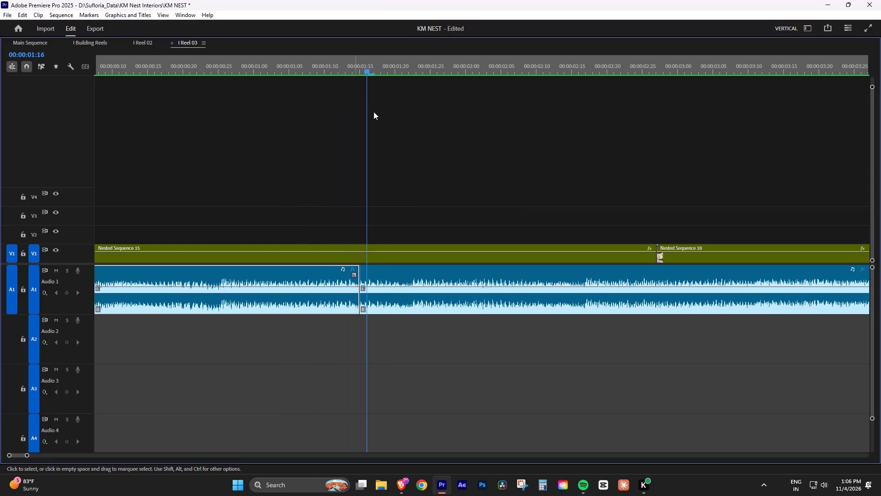
pyautogui.press('space')
pyautogui.press('space')
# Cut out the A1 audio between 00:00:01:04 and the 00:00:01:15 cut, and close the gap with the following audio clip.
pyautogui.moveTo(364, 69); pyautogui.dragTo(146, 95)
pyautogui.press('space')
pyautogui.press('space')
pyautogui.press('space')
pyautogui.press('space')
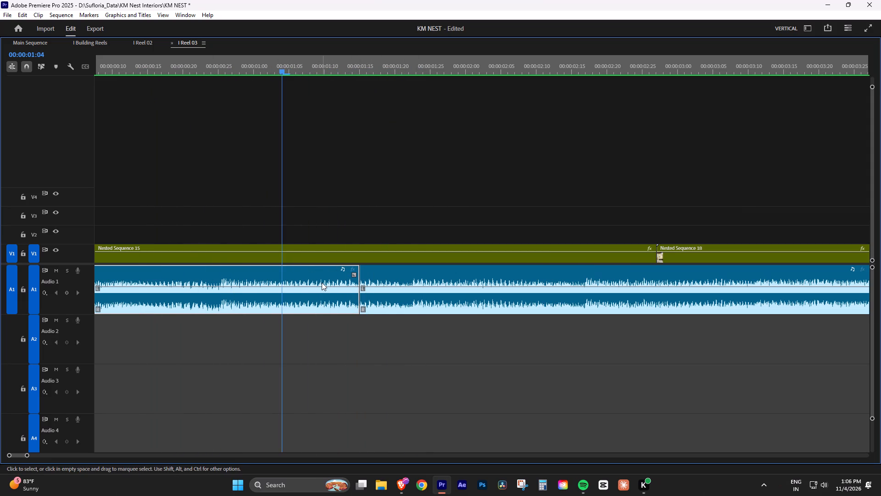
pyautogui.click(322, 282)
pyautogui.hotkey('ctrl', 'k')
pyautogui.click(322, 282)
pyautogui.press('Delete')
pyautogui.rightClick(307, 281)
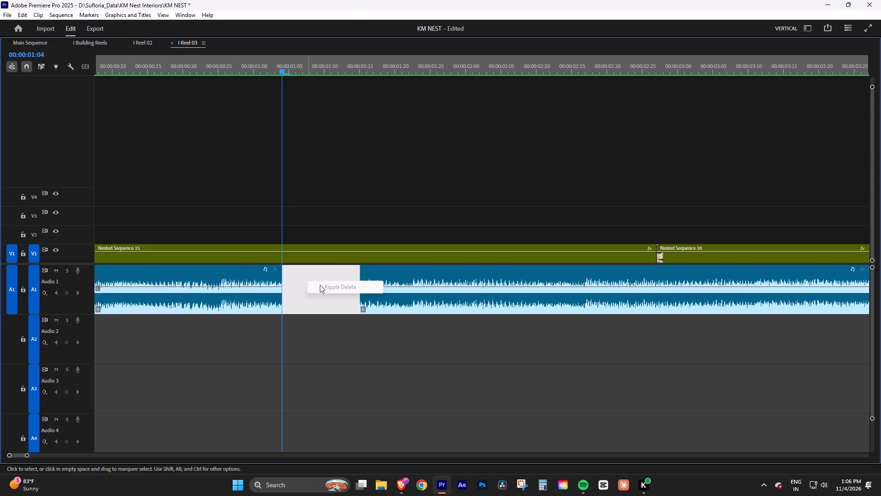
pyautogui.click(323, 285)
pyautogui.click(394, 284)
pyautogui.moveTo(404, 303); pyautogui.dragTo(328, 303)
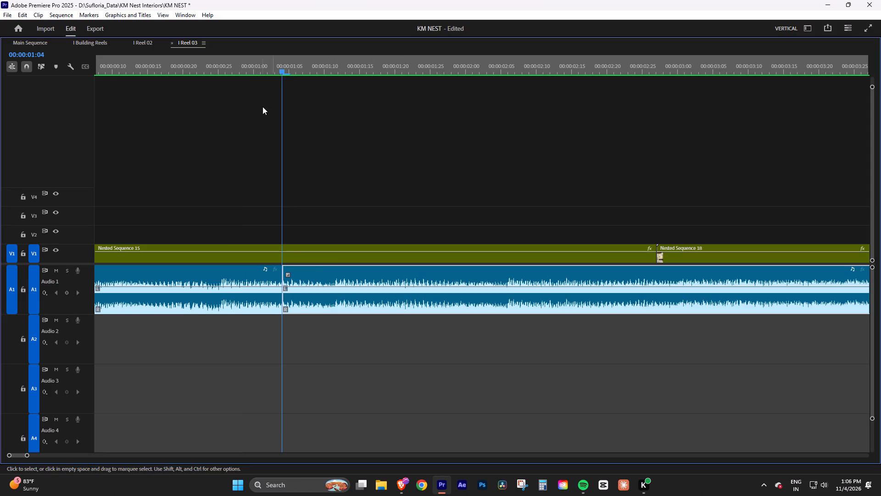
# Replay I Reel 03 from its start to check how the audio runs across the join at 00:00:01:04.
pyautogui.moveTo(237, 64); pyautogui.dragTo(149, 81)
pyautogui.press('space')
pyautogui.click(376, 186)
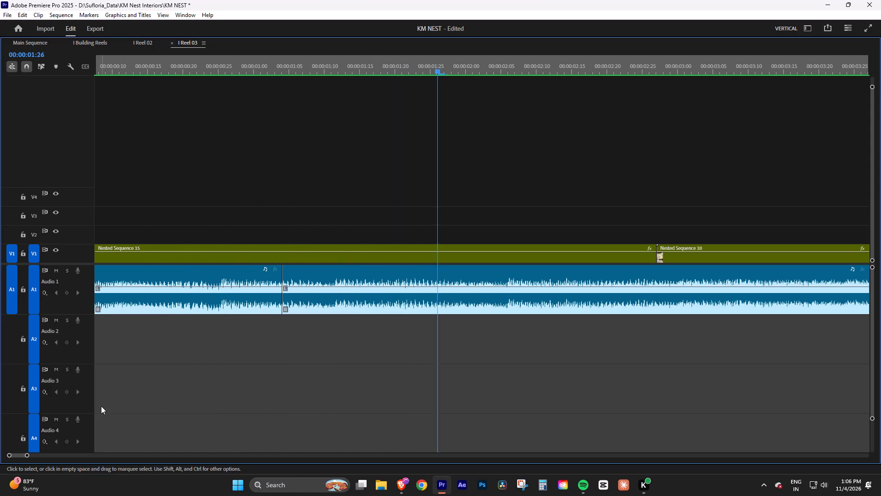
pyautogui.moveTo(29, 456); pyautogui.dragTo(144, 449)
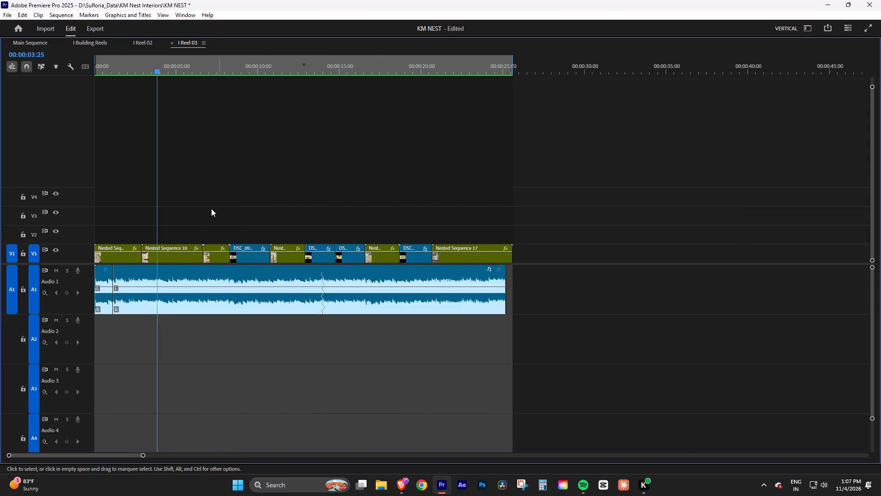
pyautogui.moveTo(161, 64); pyautogui.dragTo(51, 88)
pyautogui.press('space')
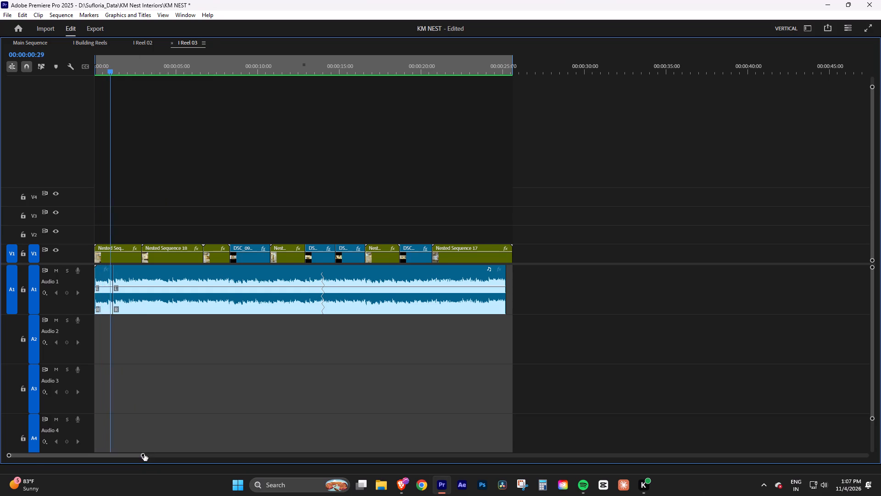
pyautogui.moveTo(144, 454); pyautogui.dragTo(107, 455)
pyautogui.moveTo(158, 63); pyautogui.dragTo(54, 88)
pyautogui.press('space')
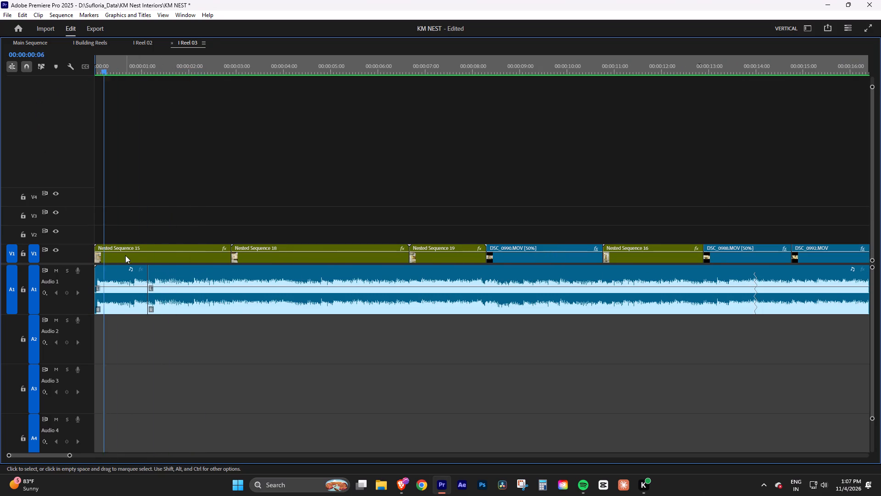
pyautogui.press('space')
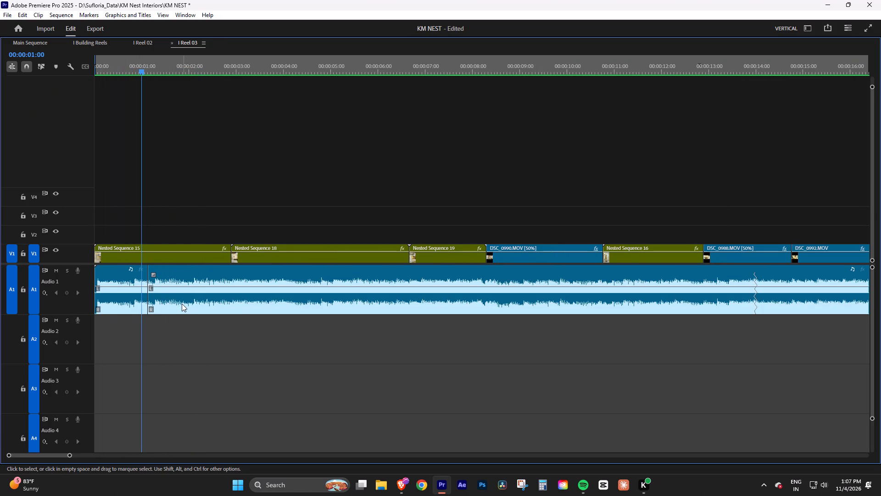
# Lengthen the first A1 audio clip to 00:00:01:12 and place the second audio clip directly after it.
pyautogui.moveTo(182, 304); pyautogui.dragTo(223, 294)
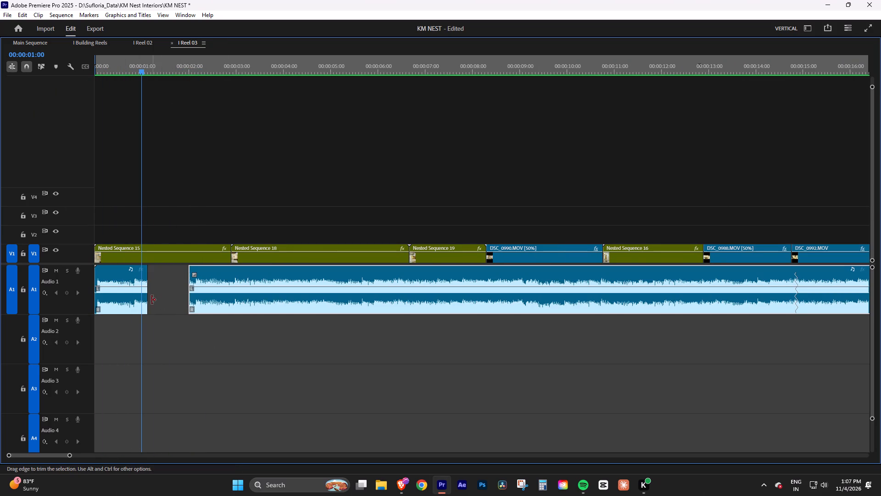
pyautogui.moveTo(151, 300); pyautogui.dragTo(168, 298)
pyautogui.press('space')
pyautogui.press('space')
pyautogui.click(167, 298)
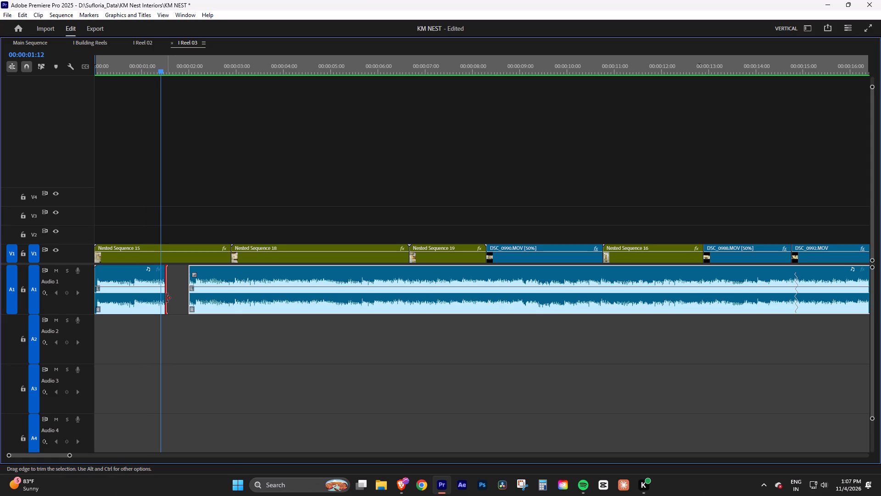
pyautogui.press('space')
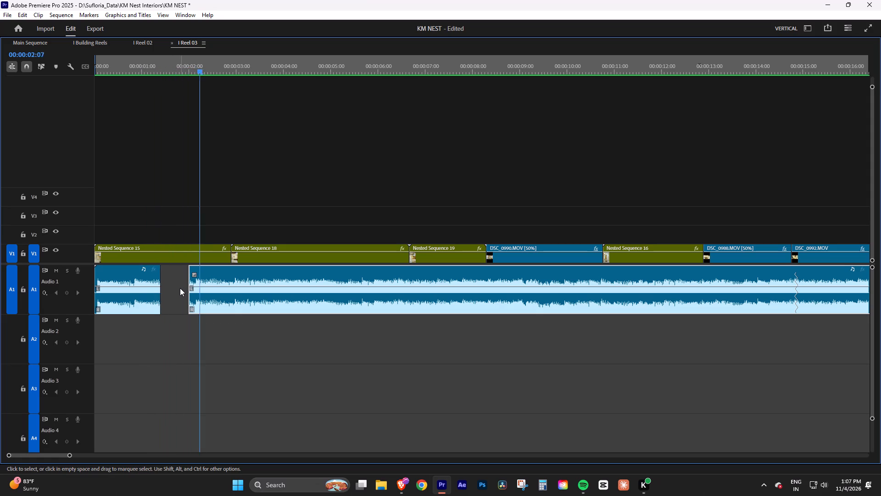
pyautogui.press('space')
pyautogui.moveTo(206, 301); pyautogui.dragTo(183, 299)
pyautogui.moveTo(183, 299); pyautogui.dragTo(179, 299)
# Replay the opening of I Reel 03 to check the beat across the audio join at 00:00:01:12.
pyautogui.click(122, 62)
pyautogui.press('space')
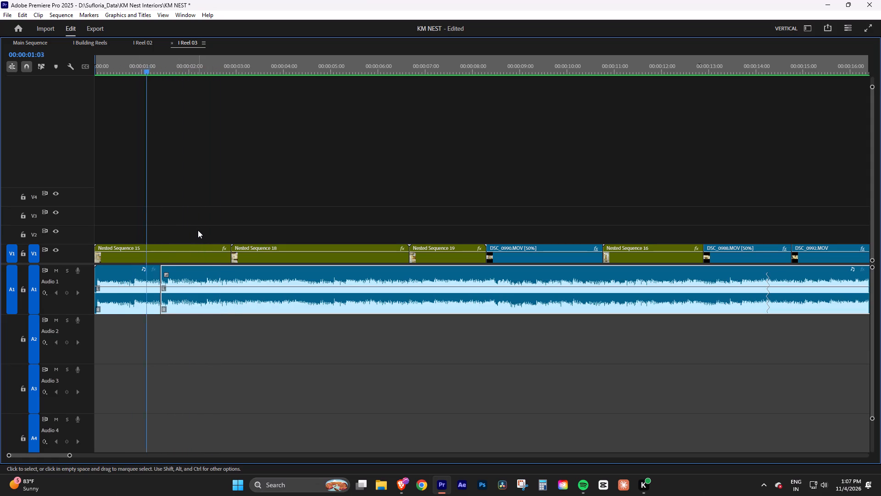
pyautogui.click(118, 62)
pyautogui.press('space')
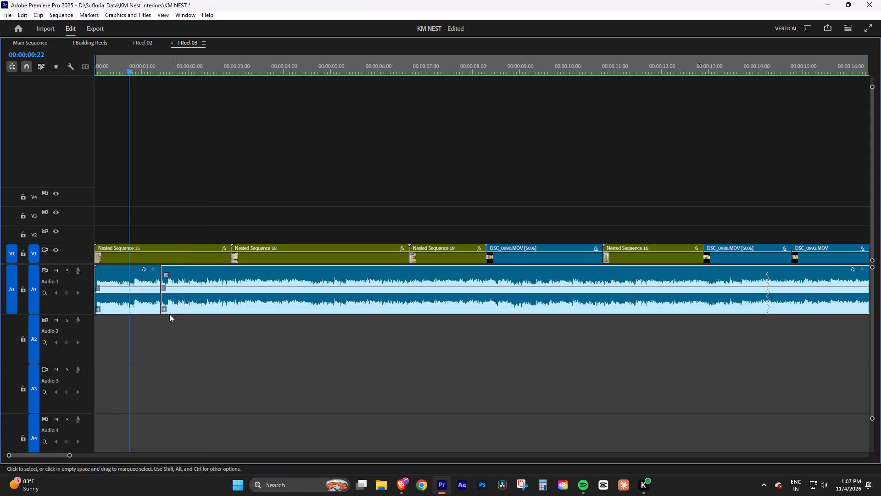
pyautogui.keyDown('alt'); pyautogui.scroll(7, 164, 322); pyautogui.keyUp('alt')
pyautogui.press('space')
pyautogui.moveTo(144, 67); pyautogui.dragTo(50, 87)
pyautogui.press('space')
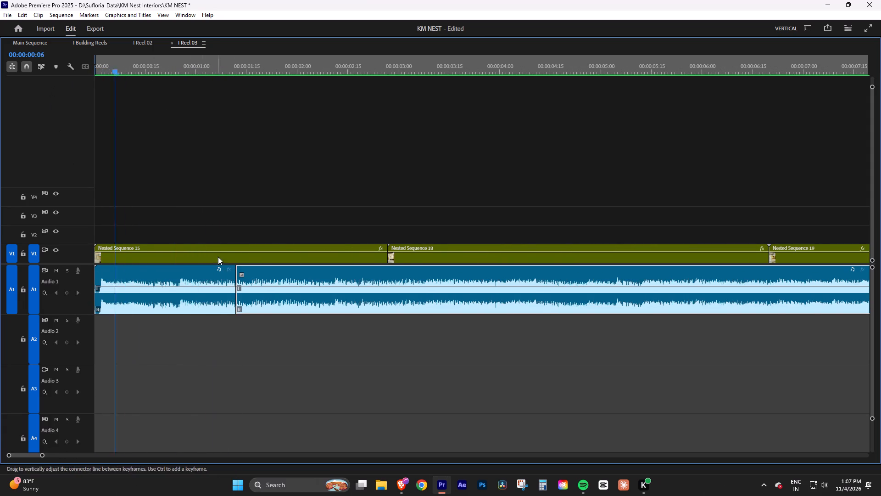
pyautogui.press('space')
pyautogui.moveTo(163, 52); pyautogui.dragTo(148, 63)
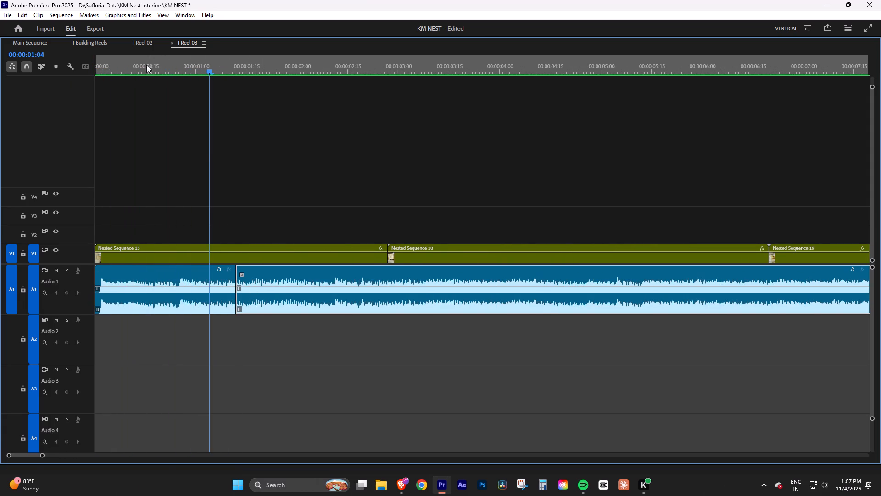
# Move the second A1 audio clip earlier so it starts at 00:00:00:25, overwriting the end of the first audio clip.
pyautogui.moveTo(149, 73); pyautogui.dragTo(56, 87)
pyautogui.press('space')
pyautogui.press('space')
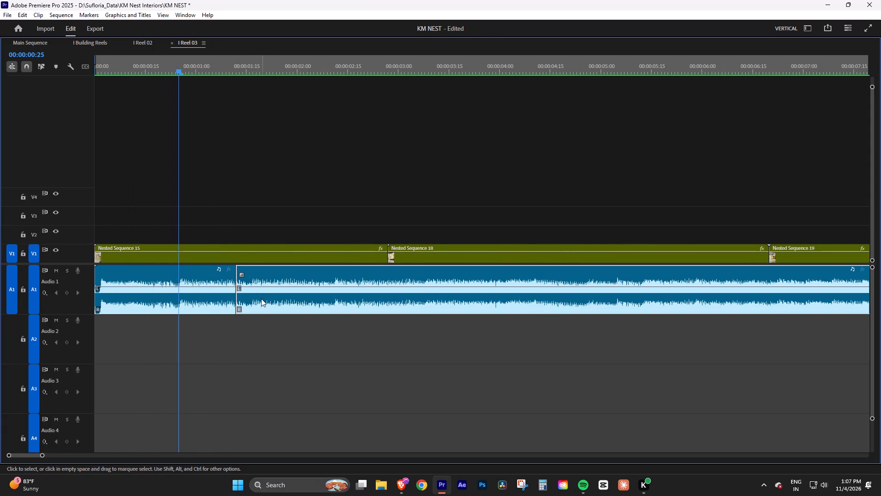
pyautogui.moveTo(261, 299); pyautogui.dragTo(208, 293)
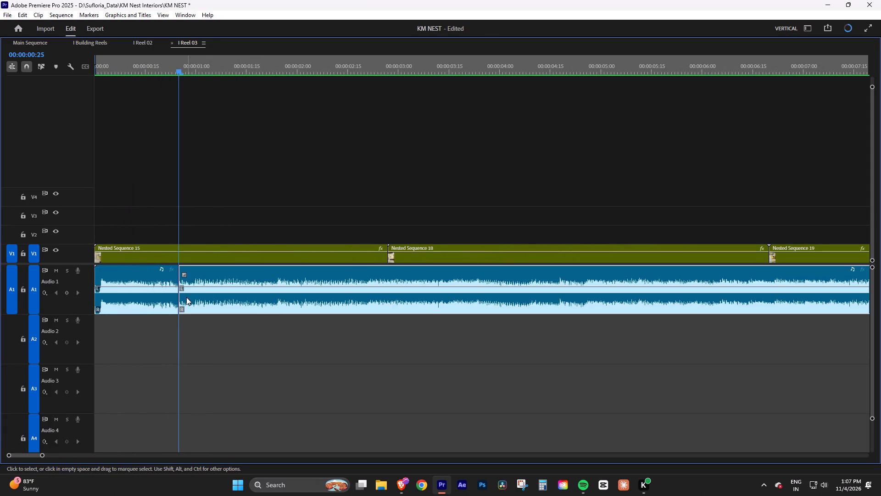
# Trim about five frames off the start of the second A1 audio clip and move it back against the first at 00:00:00:25.
pyautogui.moveTo(184, 298); pyautogui.dragTo(200, 301)
pyautogui.moveTo(221, 301); pyautogui.dragTo(198, 299)
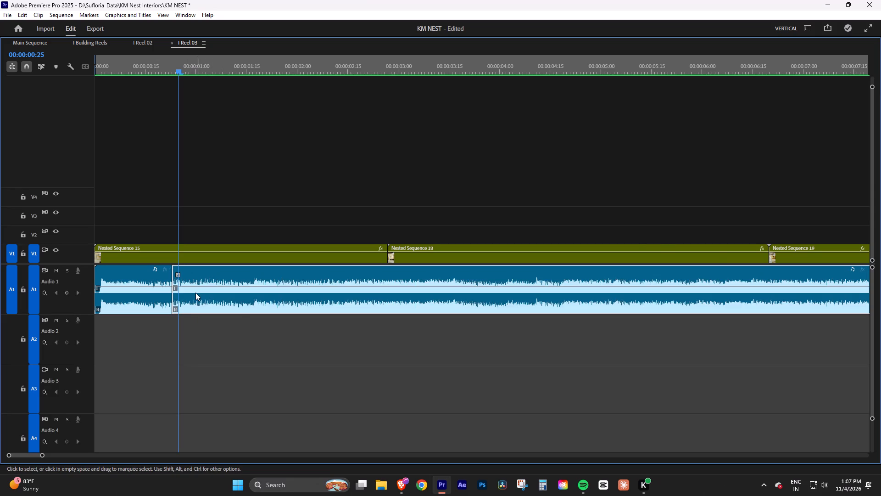
pyautogui.hotkey('ctrl', 'z')
pyautogui.moveTo(223, 299); pyautogui.dragTo(202, 300)
pyautogui.click(221, 189)
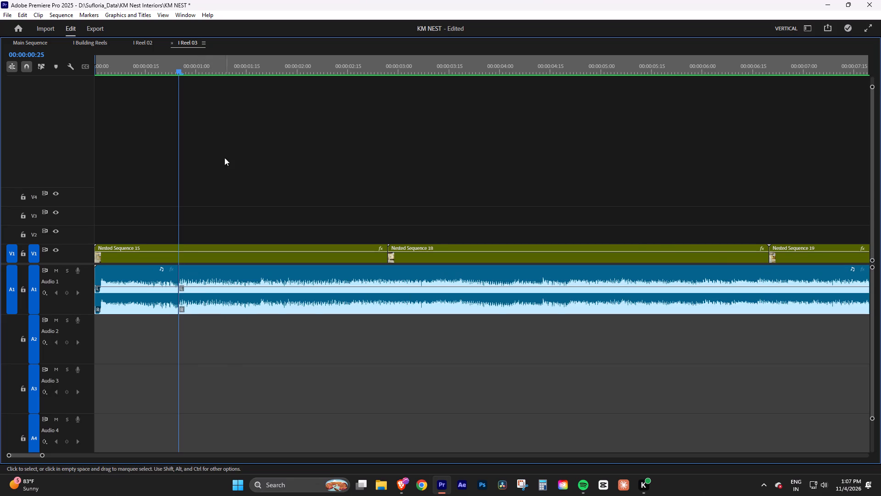
pyautogui.moveTo(190, 73); pyautogui.dragTo(43, 84)
pyautogui.press('space')
pyautogui.click(221, 156)
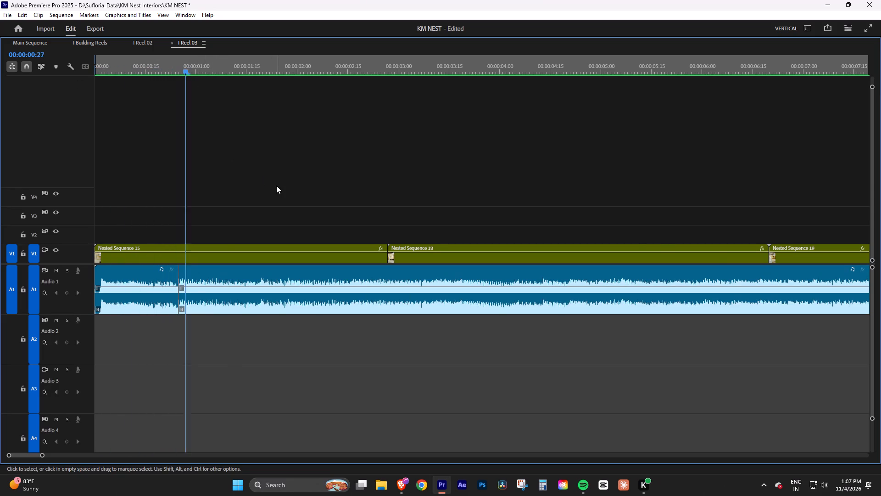
# Extend the end of the second A1 audio clip to the end of Nested Sequence 17.
pyautogui.moveTo(43, 456); pyautogui.dragTo(93, 452)
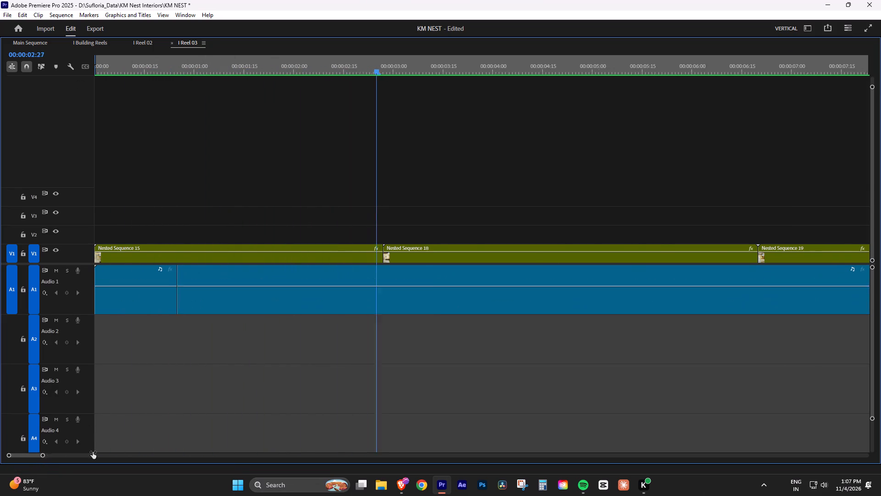
pyautogui.moveTo(93, 452); pyautogui.dragTo(183, 432)
pyautogui.moveTo(378, 306); pyautogui.dragTo(389, 306)
pyautogui.click(412, 296)
# Restore the full workspace and play I Reel 03 from its start to near its end to review audio against picture.
pyautogui.press('`')
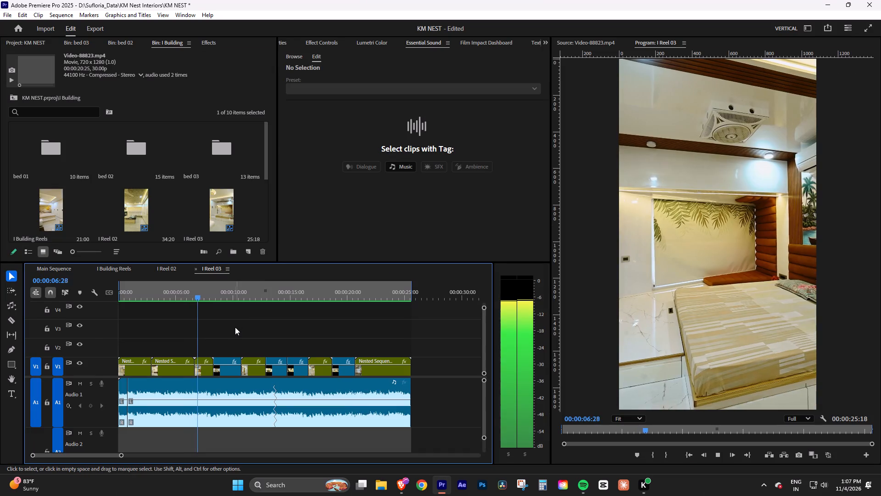
pyautogui.moveTo(190, 288); pyautogui.dragTo(75, 312)
pyautogui.press('space')
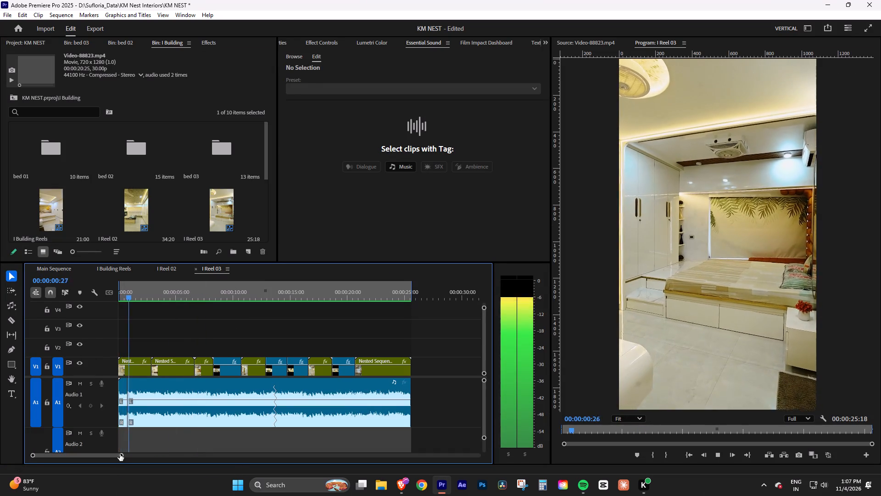
pyautogui.moveTo(120, 454); pyautogui.dragTo(133, 454)
pyautogui.click(381, 385)
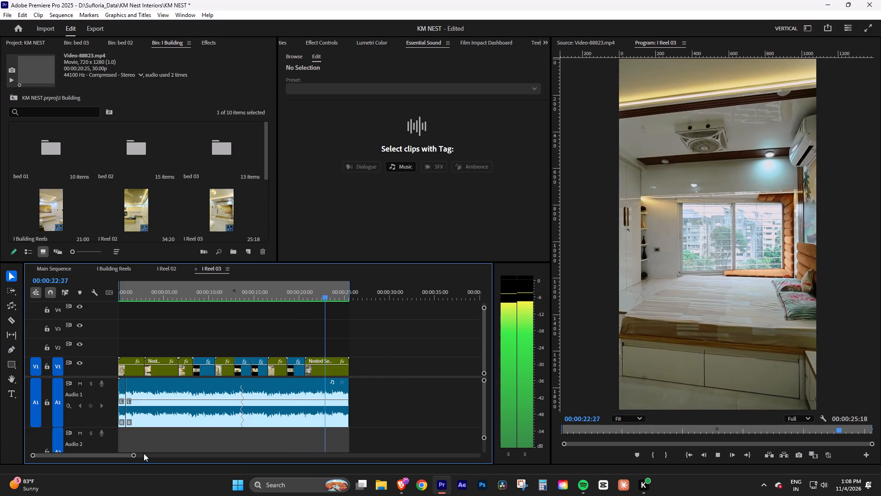
pyautogui.moveTo(135, 456); pyautogui.dragTo(117, 457)
pyautogui.press('space')
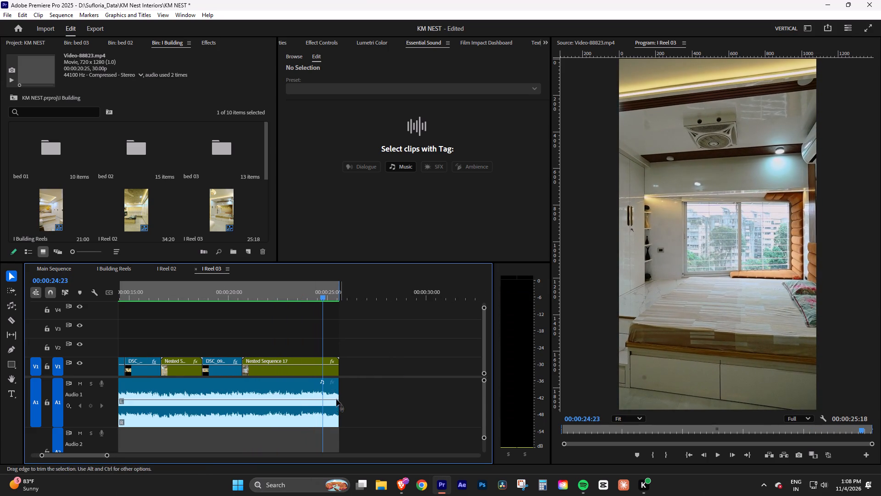
# Fade out the second A1 audio clip from 00:00:24:23 to the end of I Reel 03 using volume keyframes, and save.
pyautogui.keyDown('ctrl'); pyautogui.click(324, 400); pyautogui.keyUp('ctrl')
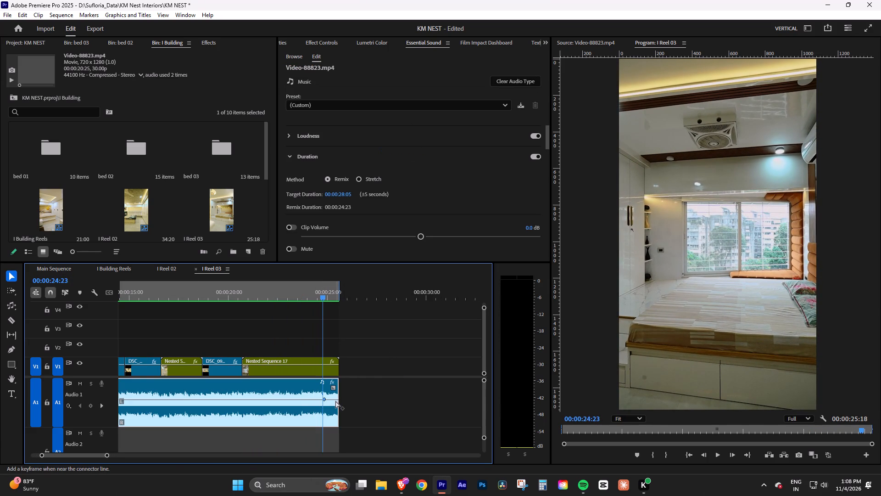
pyautogui.keyDown('ctrl'); pyautogui.moveTo(335, 401); pyautogui.dragTo(336, 455); pyautogui.keyUp('ctrl')
pyautogui.press('space')
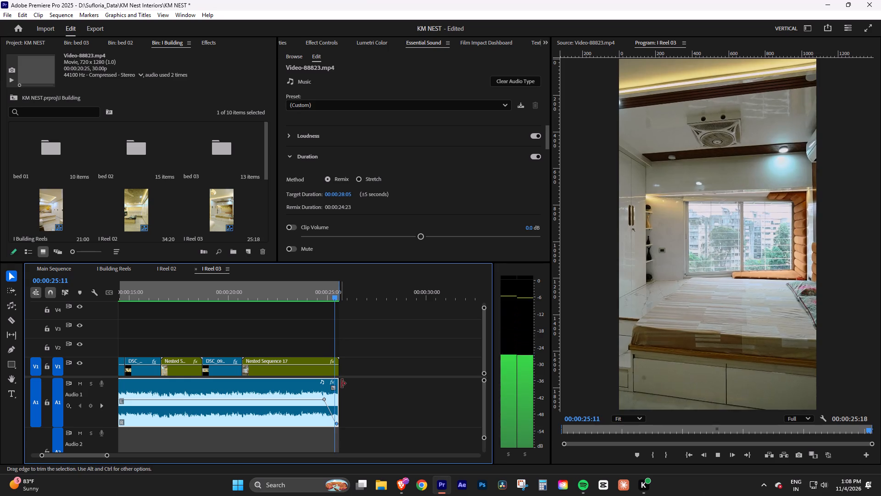
pyautogui.hotkey('ctrl', 's')
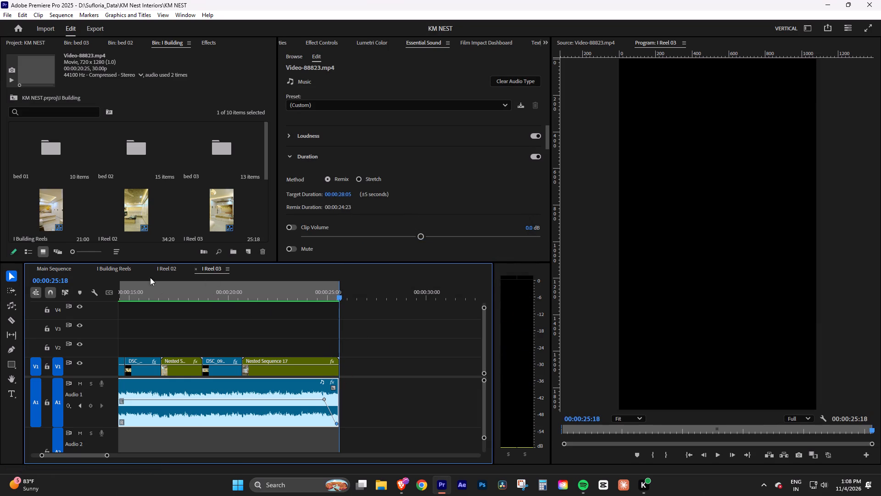
# Open I Reel 02 and examine the first nested clip's settings in Effect Controls.
pyautogui.click(166, 269)
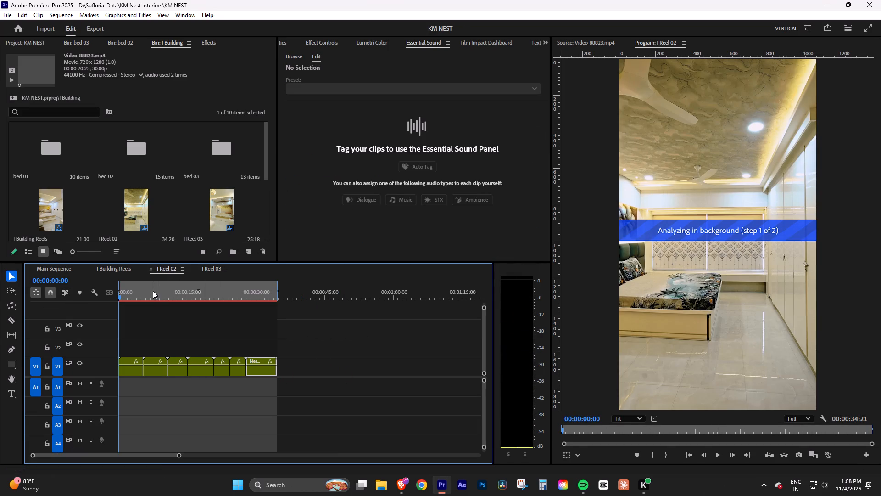
pyautogui.click(129, 370)
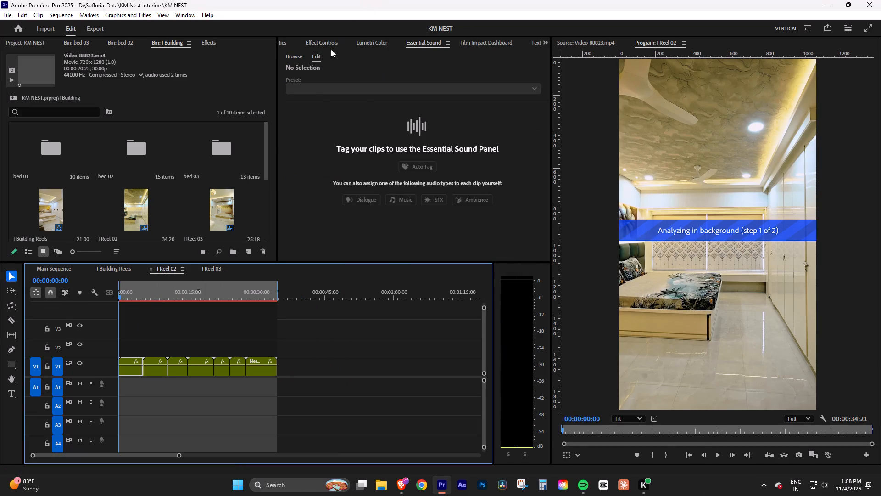
pyautogui.click(331, 43)
pyautogui.moveTo(539, 136); pyautogui.dragTo(538, 184)
# Open I Building Reels and play it from the start to review the audio against the cuts.
pyautogui.click(116, 267)
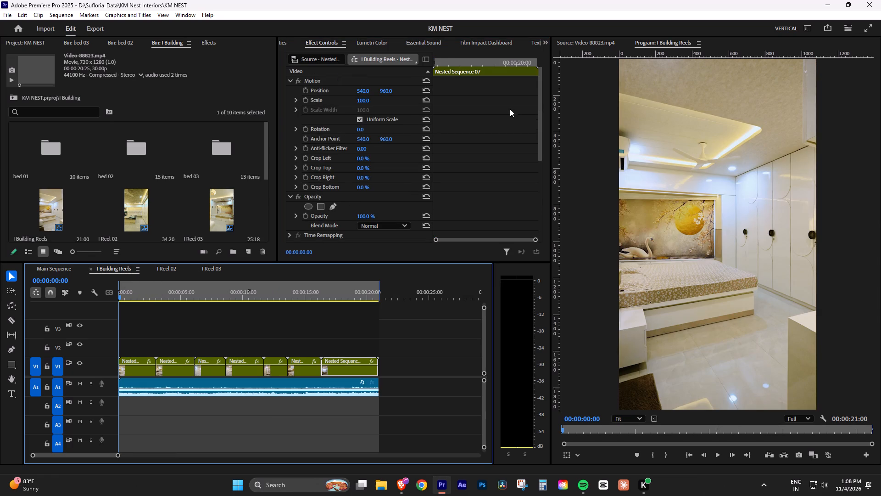
pyautogui.moveTo(540, 111); pyautogui.dragTo(540, 182)
pyautogui.press('space')
pyautogui.click(204, 333)
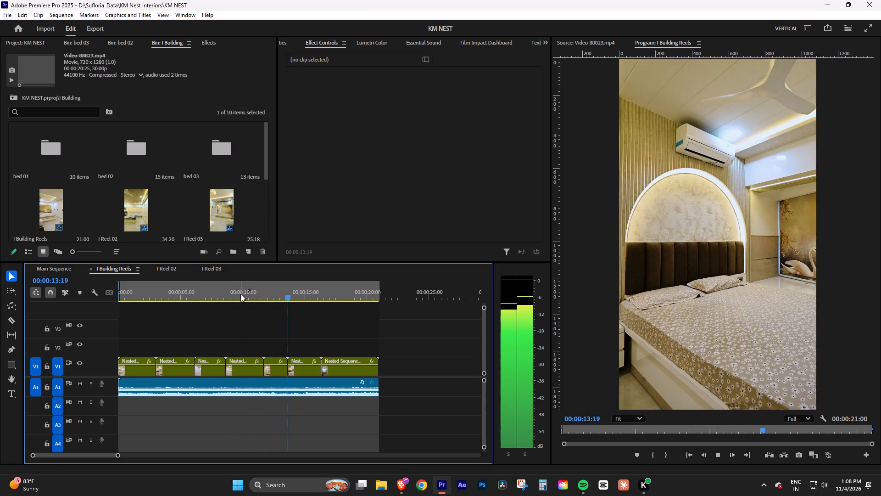
# Move Nested Sequences 05, 06 and 07 earlier together so 05 starts at about 00:00:11:13, overwriting the end of Nested Sequence 04.
pyautogui.click(240, 294)
pyautogui.press('space')
pyautogui.keyDown('alt'); pyautogui.scroll(6, 277, 355); pyautogui.keyUp('alt')
pyautogui.moveTo(275, 350); pyautogui.dragTo(385, 372)
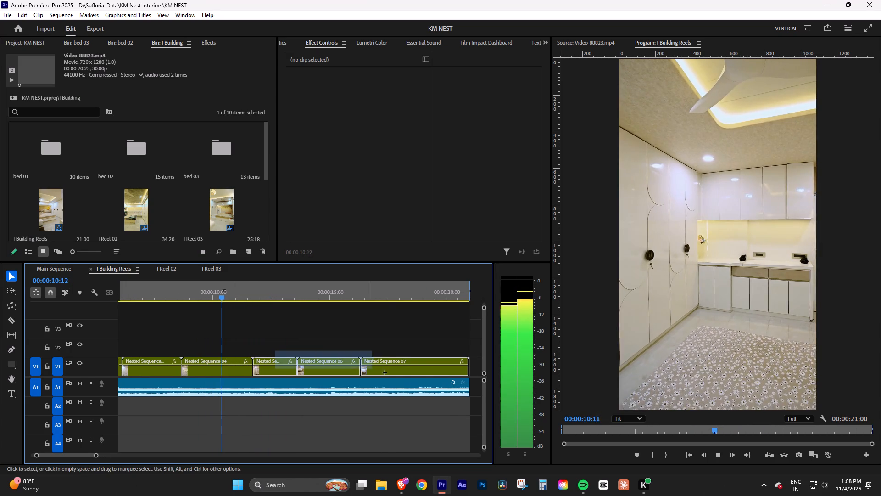
pyautogui.moveTo(385, 372); pyautogui.dragTo(389, 374)
pyautogui.press('space')
pyautogui.moveTo(282, 370); pyautogui.dragTo(273, 371)
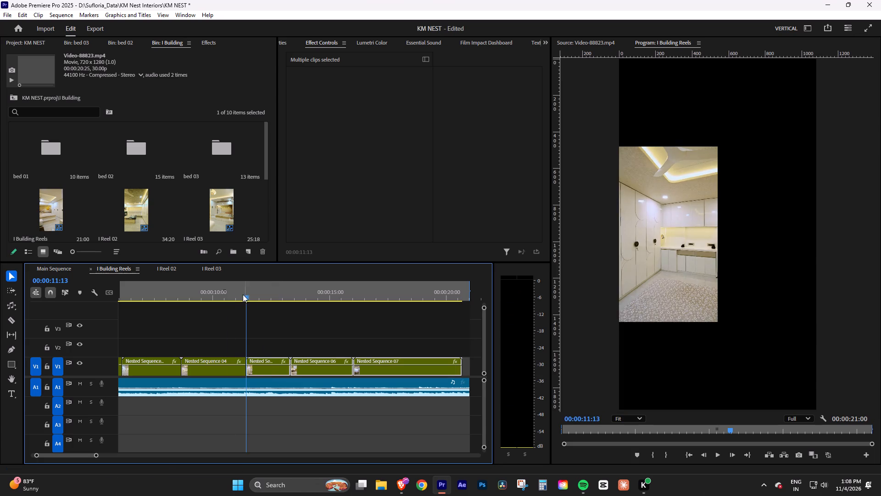
# Play I Building Reels from just before Nested Sequence 05 to review the moved cuts against the music.
pyautogui.moveTo(239, 294); pyautogui.dragTo(229, 294)
pyautogui.press('space')
pyautogui.click(271, 334)
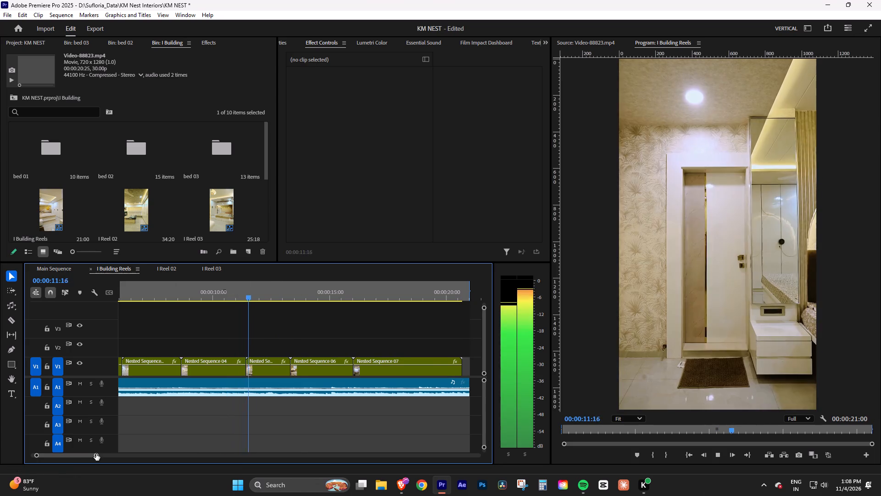
pyautogui.moveTo(96, 454); pyautogui.dragTo(111, 454)
pyautogui.click(350, 409)
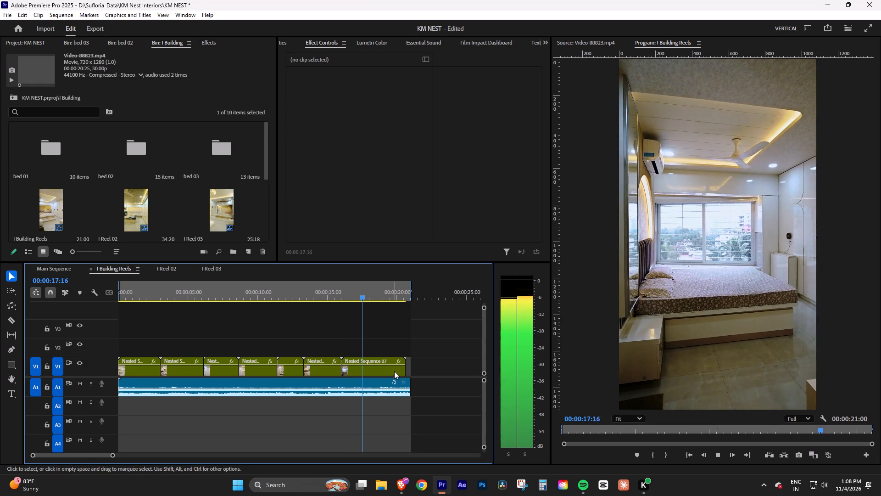
# Trim the end of the A1 audio clip back to the end of Nested Sequence 07 in I Building Reels.
pyautogui.moveTo(401, 370); pyautogui.dragTo(413, 370)
pyautogui.keyDown('alt'); pyautogui.scroll(8, 395, 374); pyautogui.keyUp('alt')
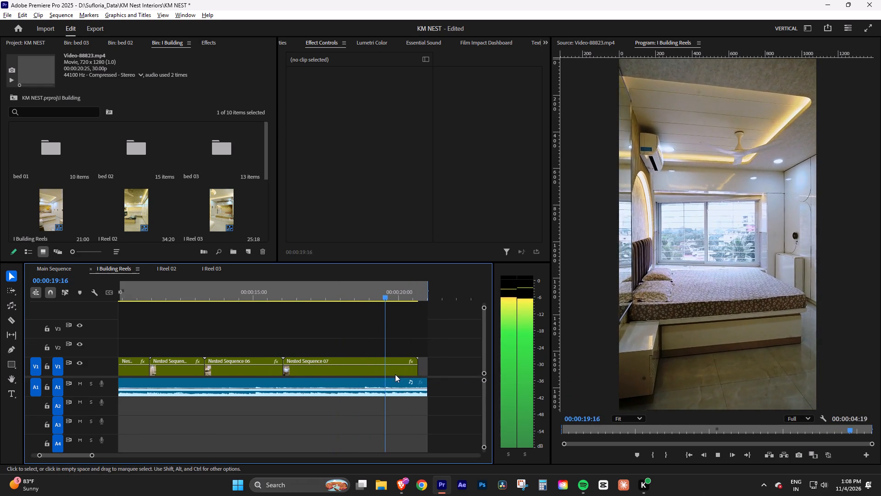
pyautogui.keyDown('alt'); pyautogui.scroll(2, 395, 374); pyautogui.keyUp('alt')
pyautogui.press('space')
pyautogui.moveTo(445, 392); pyautogui.dragTo(435, 393)
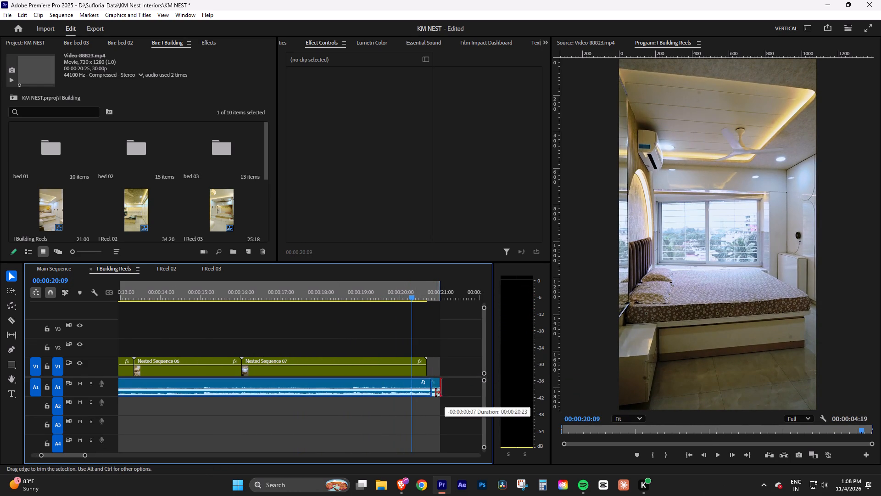
pyautogui.moveTo(435, 393); pyautogui.dragTo(434, 392)
# Set the Out point of I Building Reels at 00:00:20:20, where the clips end.
pyautogui.moveTo(436, 291); pyautogui.dragTo(429, 296)
pyautogui.press('o')
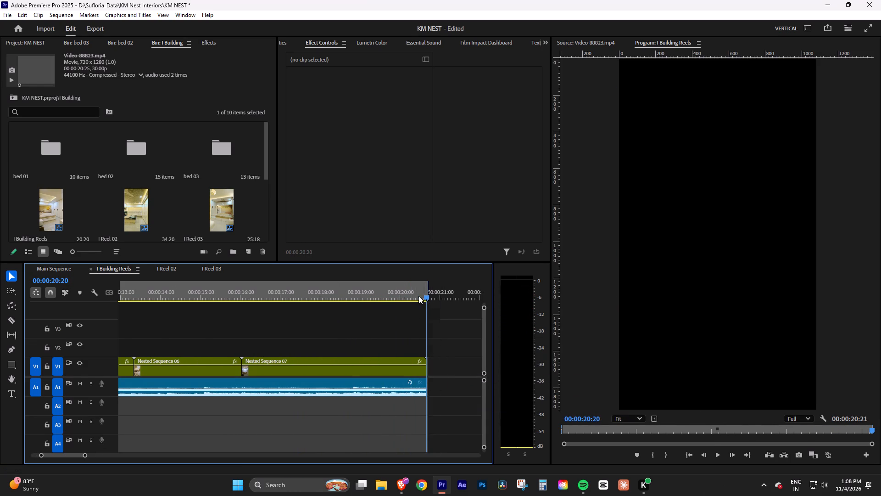
# Play the last two seconds of I Building Reels to review the trimmed ending.
pyautogui.moveTo(394, 292); pyautogui.dragTo(352, 299)
pyautogui.press('space')
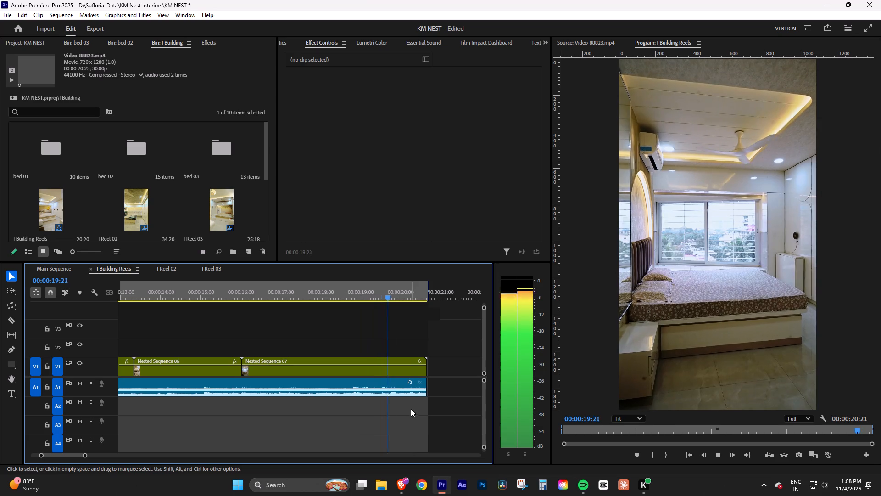
pyautogui.press('space')
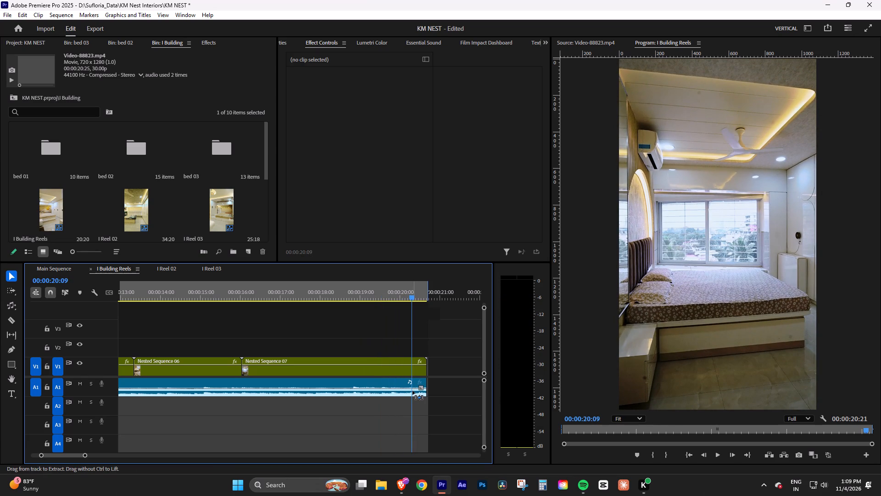
pyautogui.press('space')
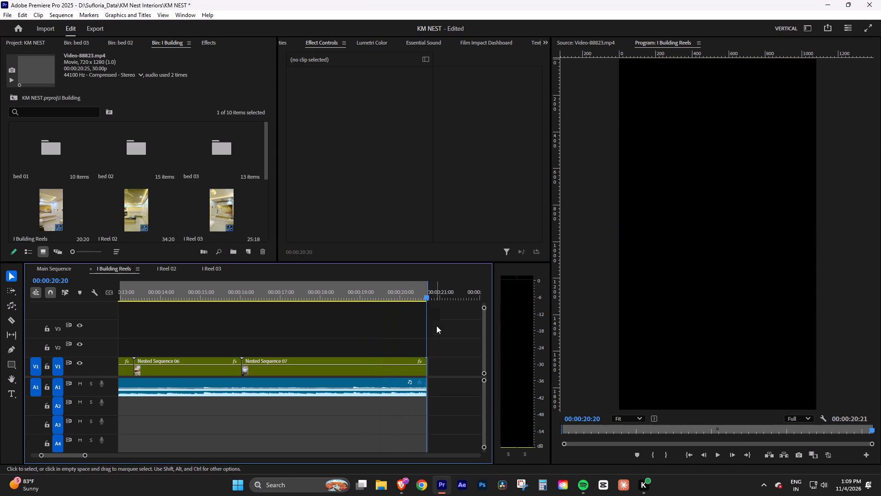
# Save the project and return the playhead of I Building Reels to 00:00:00:00.
pyautogui.hotkey('ctrl', 's')
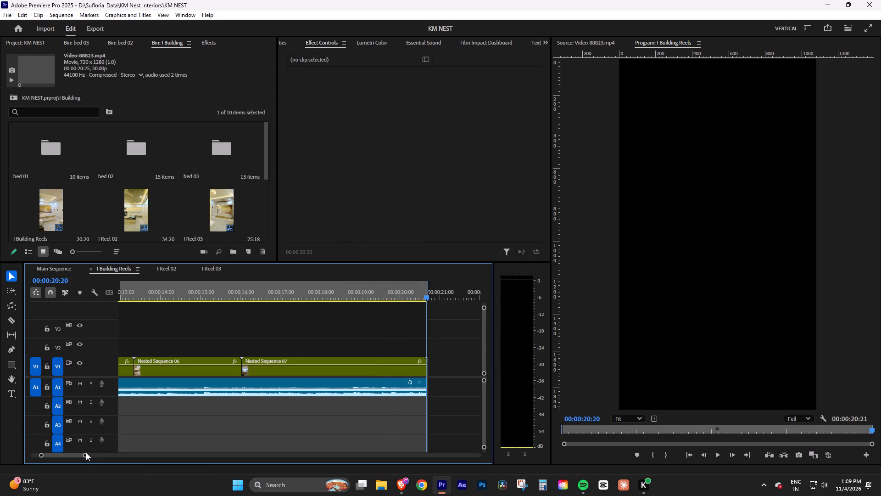
pyautogui.moveTo(84, 455); pyautogui.dragTo(104, 456)
pyautogui.moveTo(102, 456); pyautogui.dragTo(85, 457)
pyautogui.moveTo(167, 290); pyautogui.dragTo(85, 293)
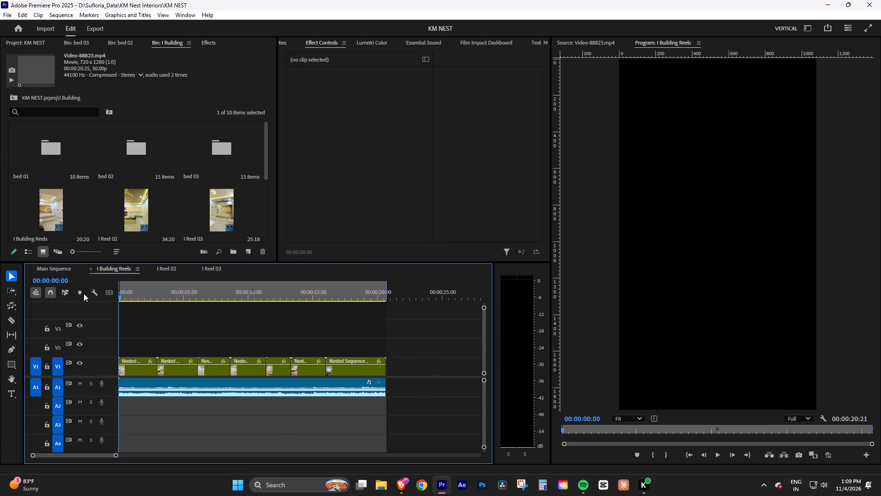
# Switch back to I Reel 03 and return its playhead to 00:00:00:00 with the whole sequence in view.
pyautogui.click(168, 266)
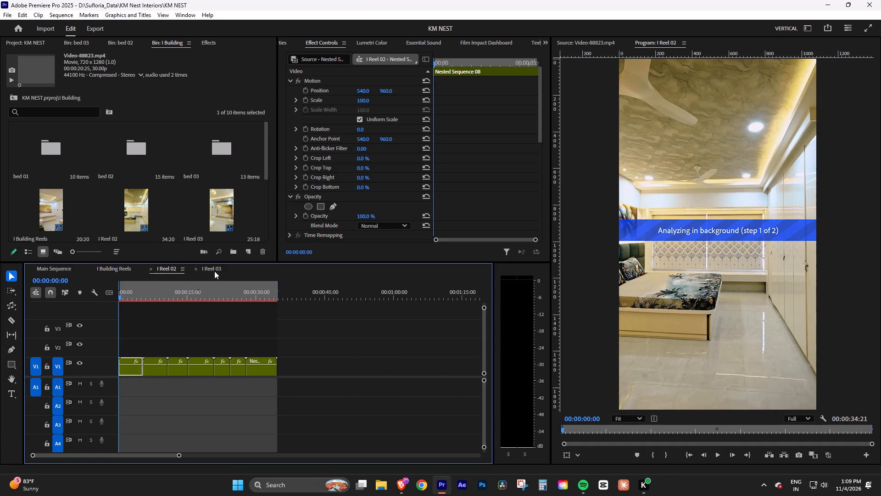
pyautogui.click(214, 269)
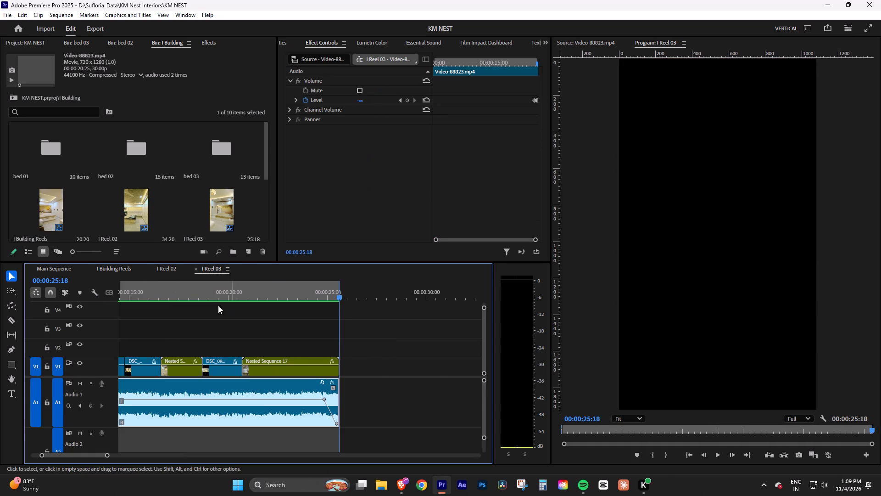
pyautogui.moveTo(170, 292); pyautogui.dragTo(98, 301)
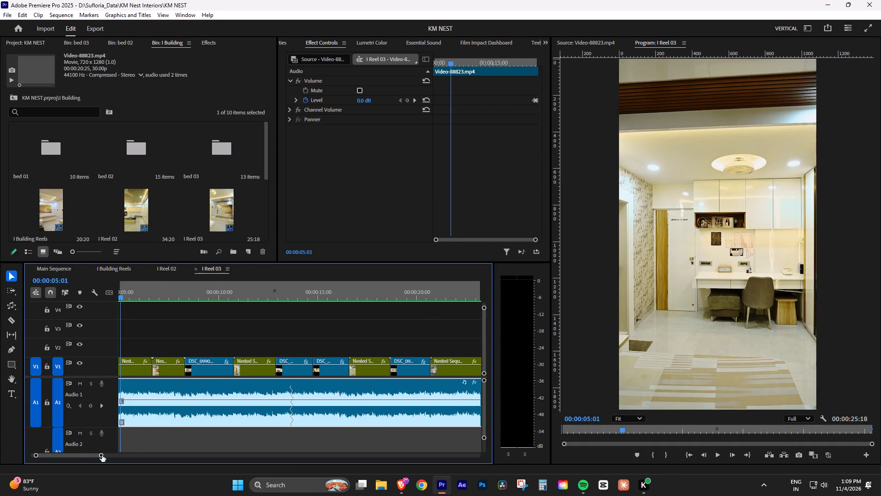
pyautogui.moveTo(102, 455); pyautogui.dragTo(132, 451)
pyautogui.moveTo(164, 295); pyautogui.dragTo(86, 304)
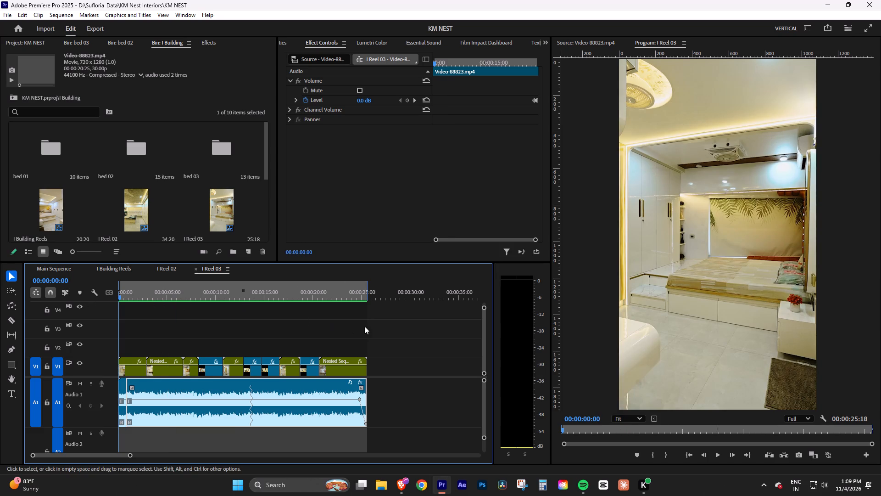
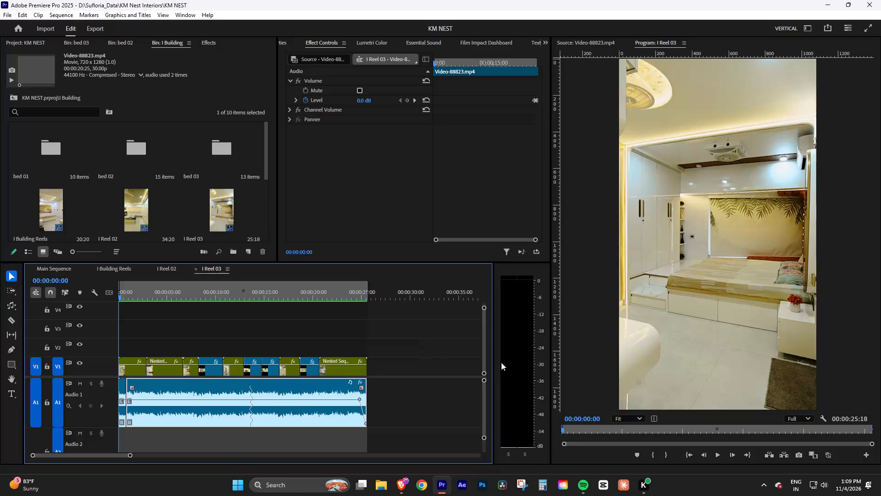
# Save the project, then switch to I Building Reels and render its video previews between the In and Out points.
pyautogui.hotkey('ctrl', 's')
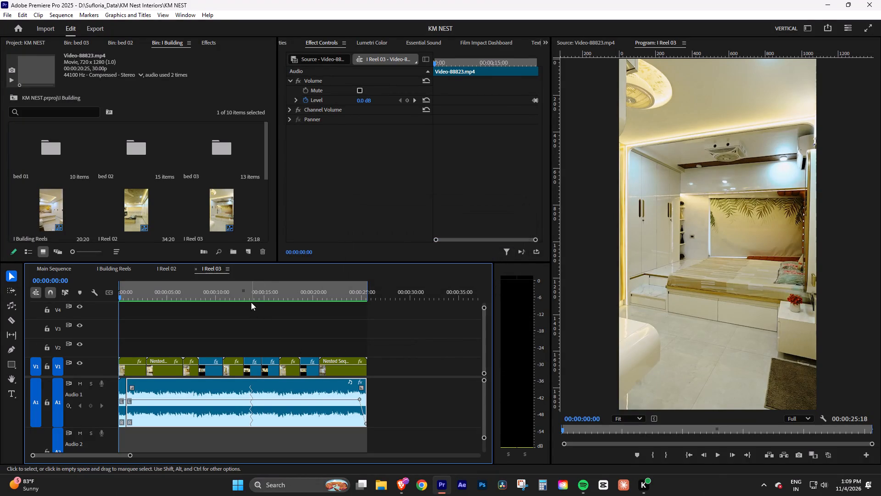
pyautogui.click(113, 270)
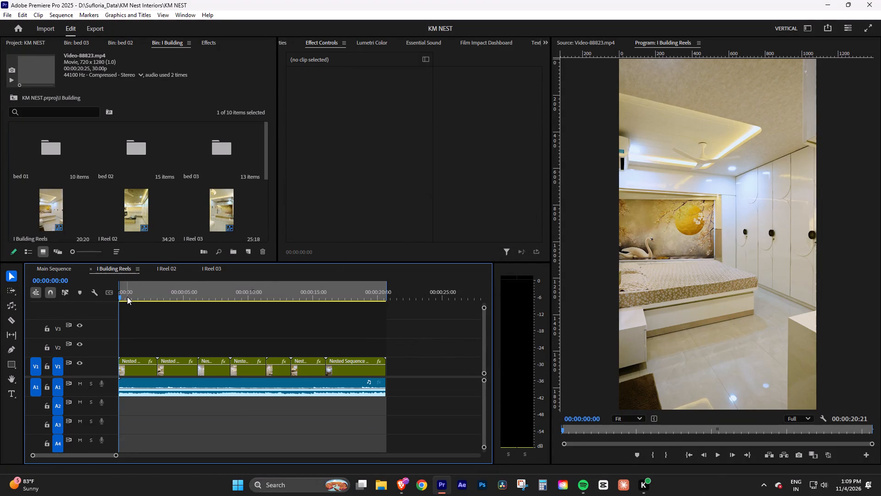
pyautogui.click(60, 18)
pyautogui.click(67, 48)
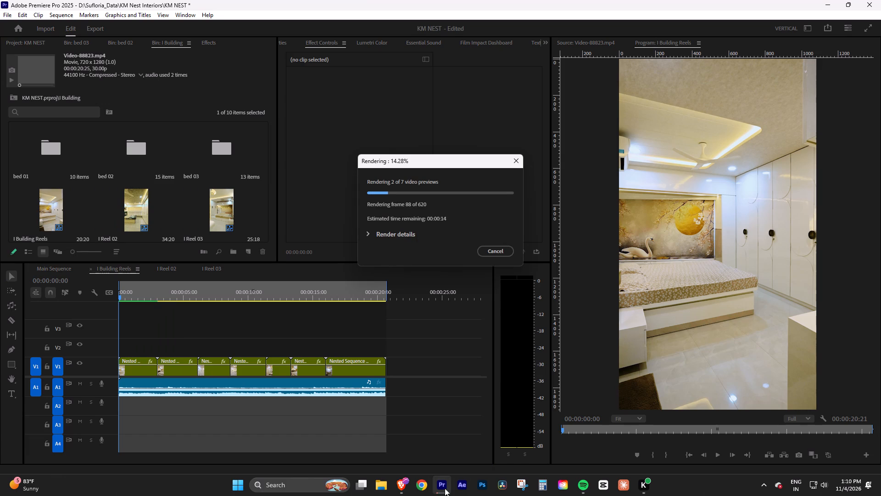
# Switch to Instagram in the Brave browser, close the open interior shoot post and open the direct messages inbox.
pyautogui.click(399, 490)
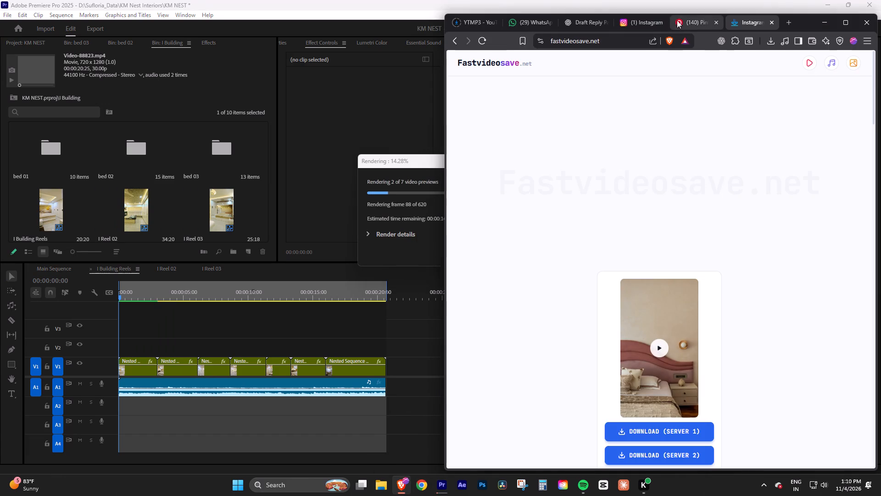
pyautogui.click(649, 18)
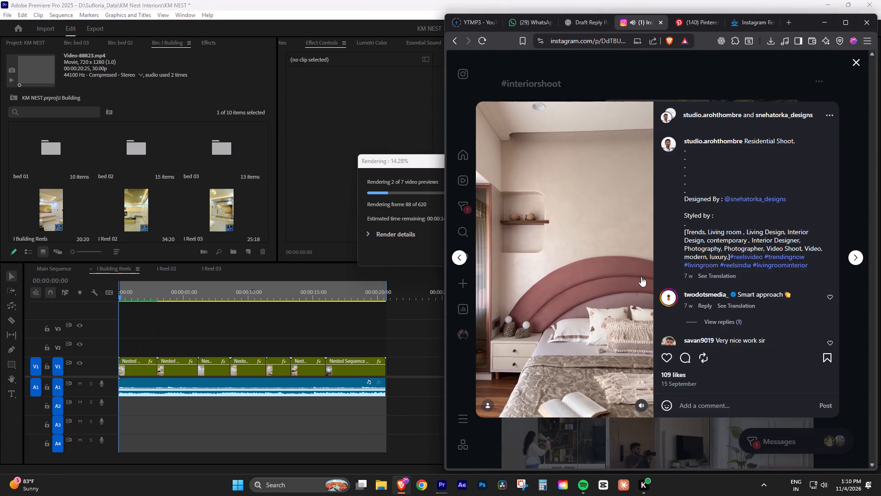
pyautogui.click(853, 61)
pyautogui.click(464, 206)
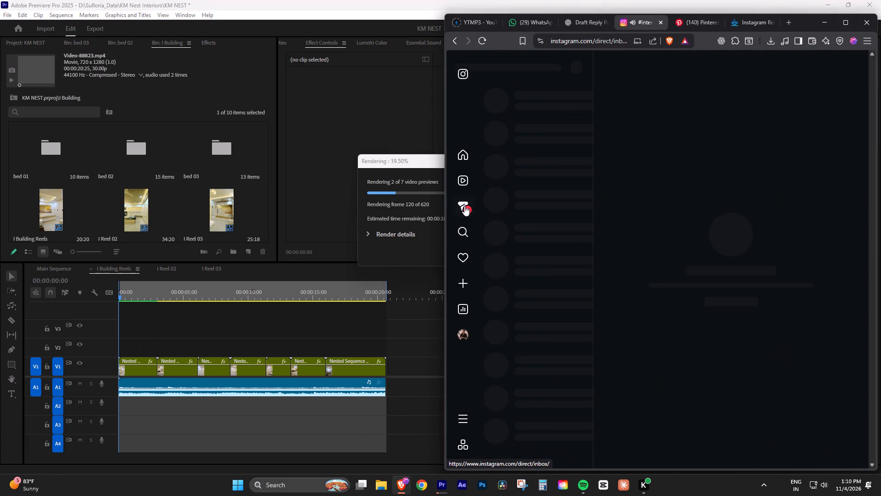
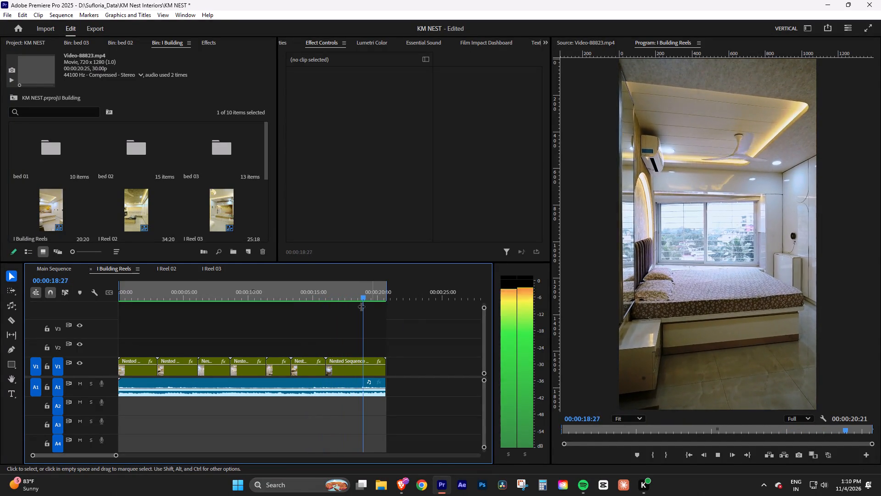
# Replay I Building Reels from the start of the sequence to review its opening bedroom clips with the music.
pyautogui.moveTo(353, 293); pyautogui.dragTo(95, 329)
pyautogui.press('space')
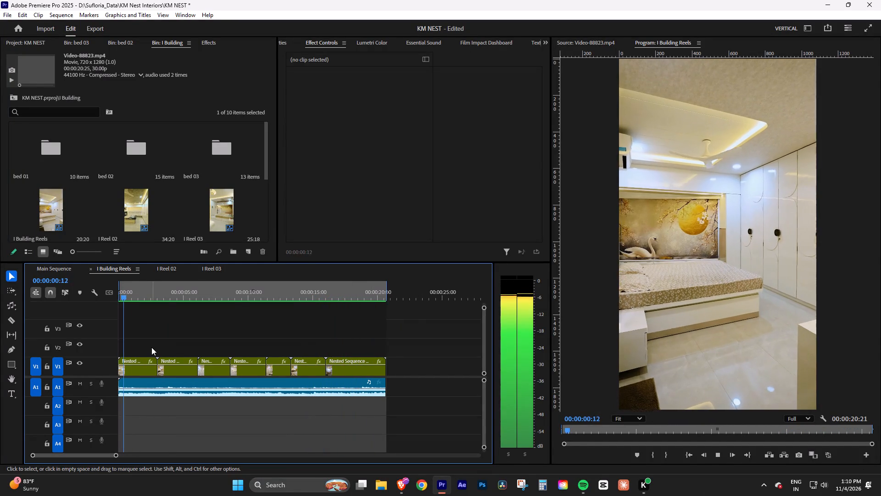
pyautogui.keyDown('alt'); pyautogui.scroll(3, 151, 375); pyautogui.keyUp('alt')
pyautogui.keyDown('alt'); pyautogui.scroll(-4, 169, 373); pyautogui.keyUp('alt')
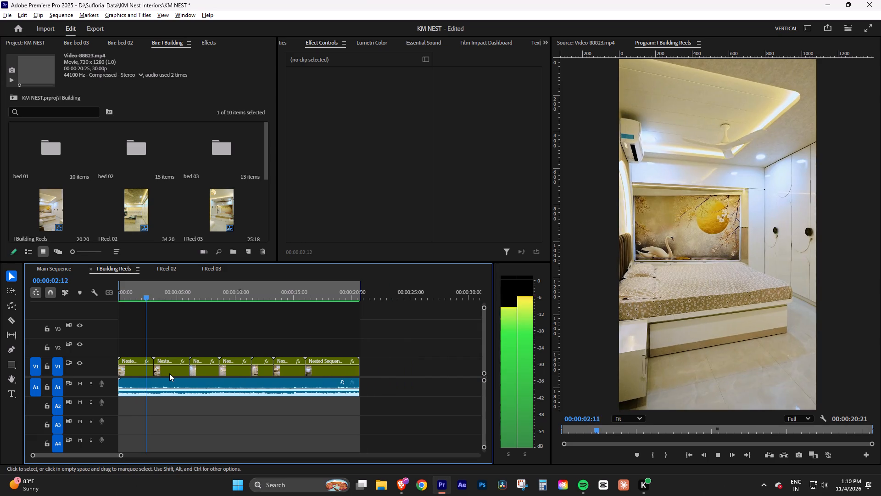
pyautogui.keyDown('alt'); pyautogui.scroll(1, 181, 373); pyautogui.keyUp('alt')
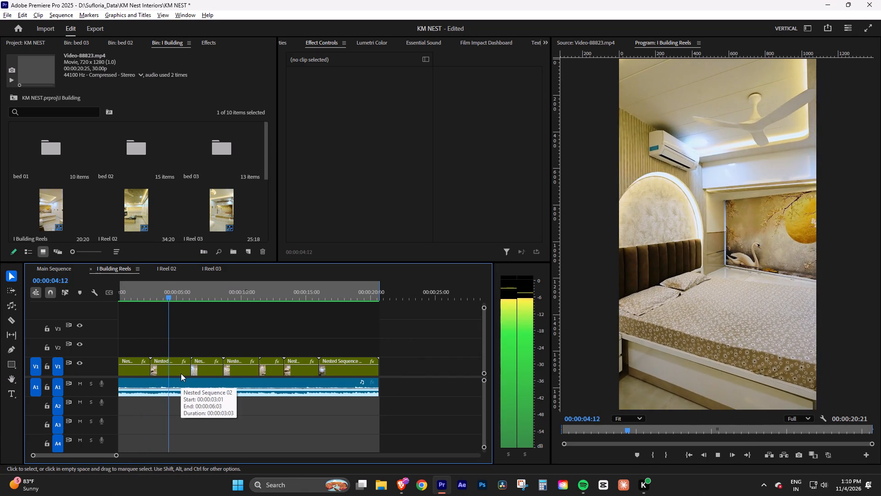
pyautogui.moveTo(155, 290); pyautogui.dragTo(59, 308)
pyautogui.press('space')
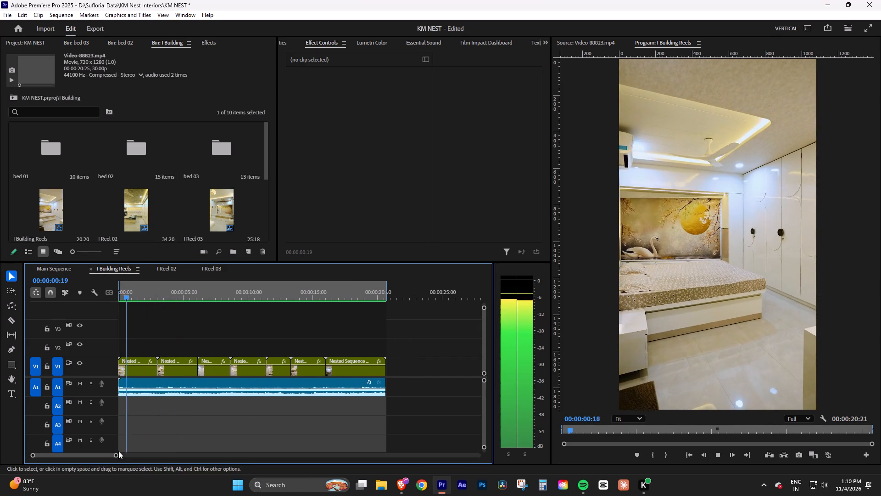
# Cut the A1 audio of I Building Reels at 00:00:01:00 and move the remaining part one second earlier to the sequence start.
pyautogui.press('space')
pyautogui.moveTo(114, 457); pyautogui.dragTo(93, 457)
pyautogui.click(188, 393)
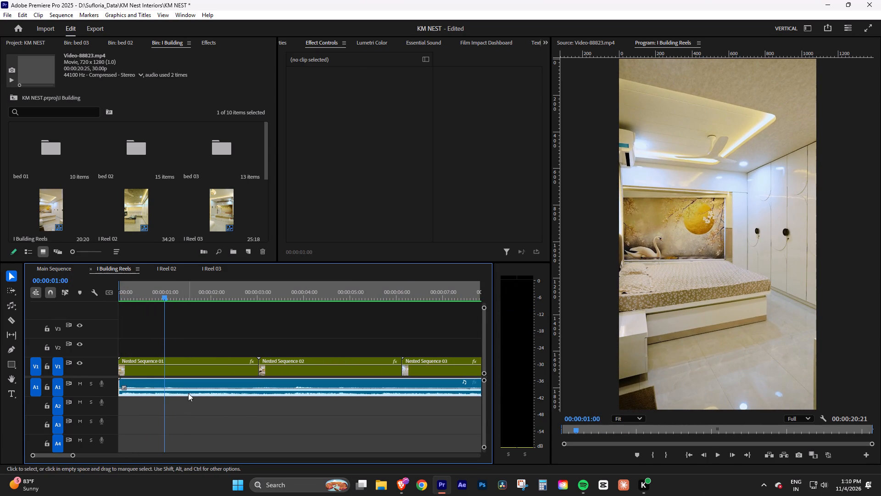
pyautogui.hotkey('ctrl', 'k')
pyautogui.moveTo(188, 395); pyautogui.dragTo(143, 394)
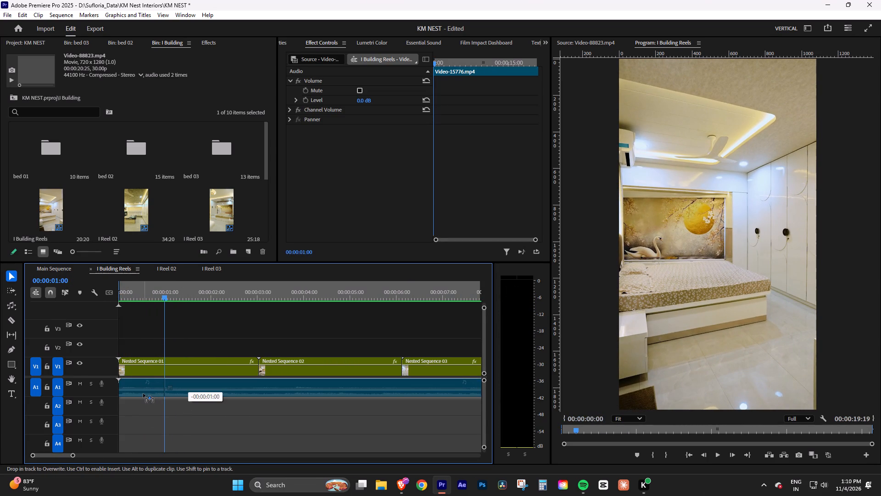
# Replay the first second of I Building Reels from 00:00:00:00 to check the new audio start.
pyautogui.moveTo(163, 291); pyautogui.dragTo(80, 308)
pyautogui.press('space')
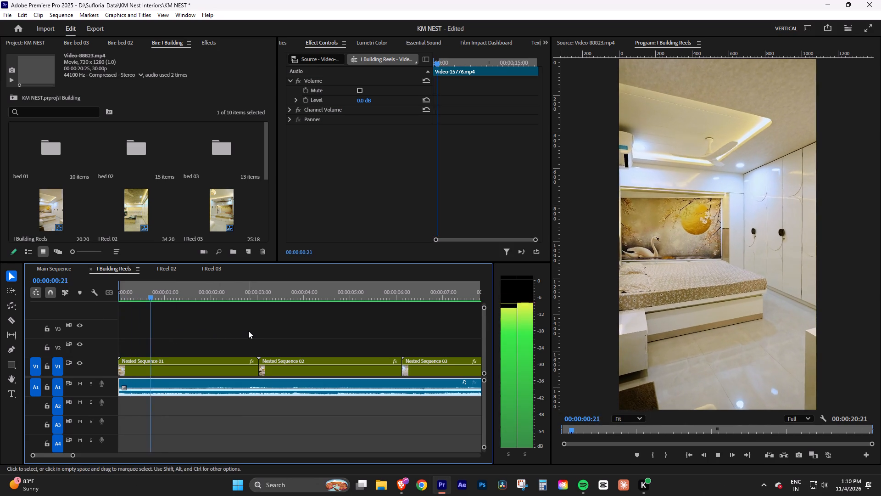
pyautogui.press('space')
pyautogui.moveTo(184, 293); pyautogui.dragTo(68, 315)
pyautogui.press('space')
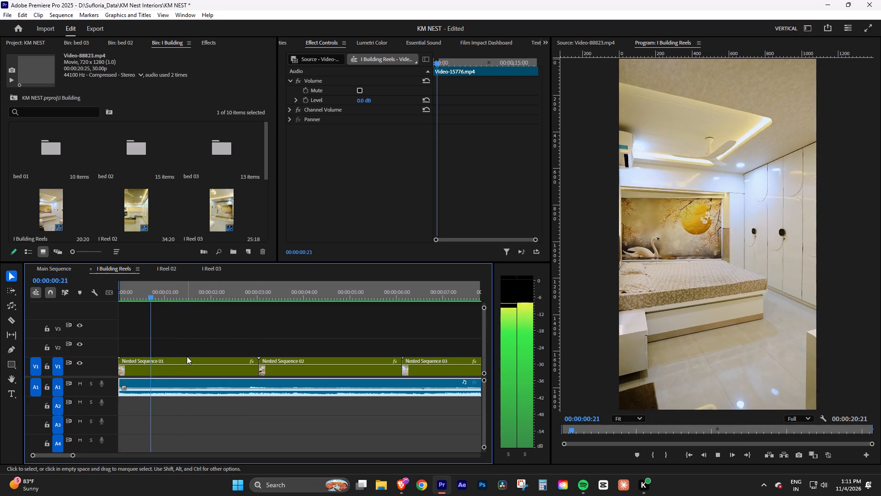
pyautogui.press('space')
pyautogui.moveTo(158, 288); pyautogui.dragTo(98, 302)
# Enlarge the timeline and A1 waveform, and play the opening to examine the audio under the first clip.
pyautogui.press('`')
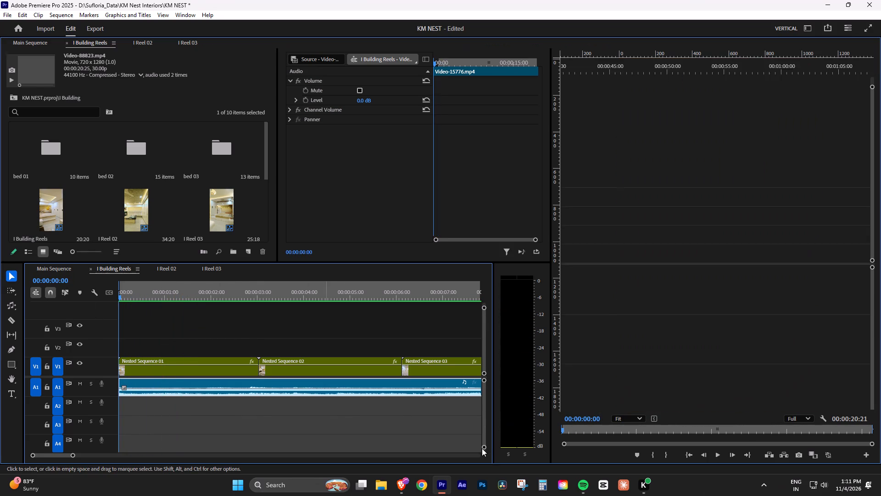
pyautogui.moveTo(871, 441); pyautogui.dragTo(869, 417)
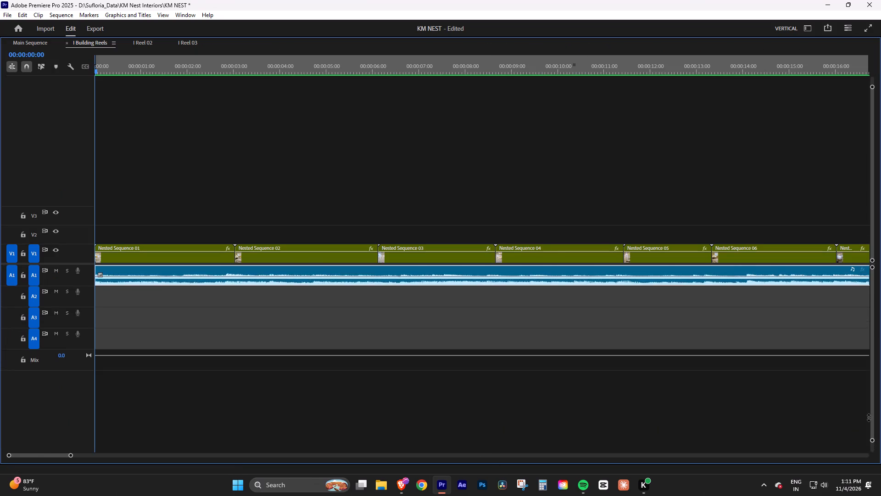
pyautogui.moveTo(869, 417); pyautogui.dragTo(866, 408)
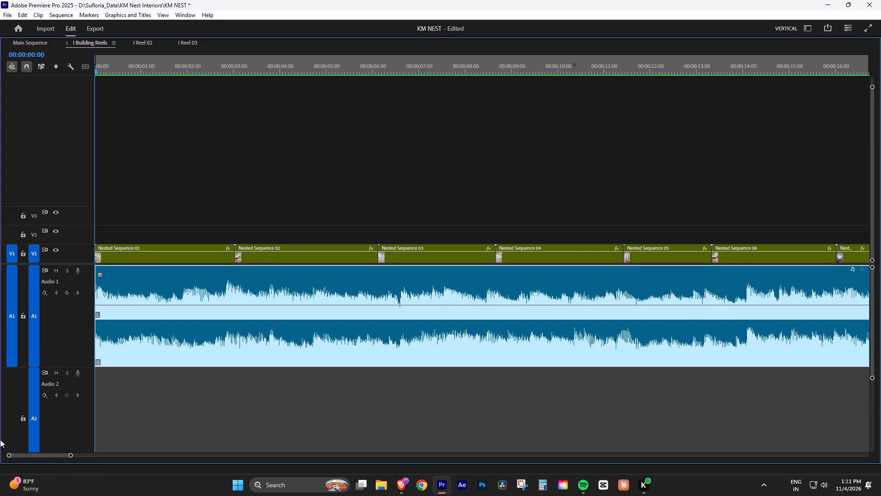
pyautogui.moveTo(72, 455); pyautogui.dragTo(28, 455)
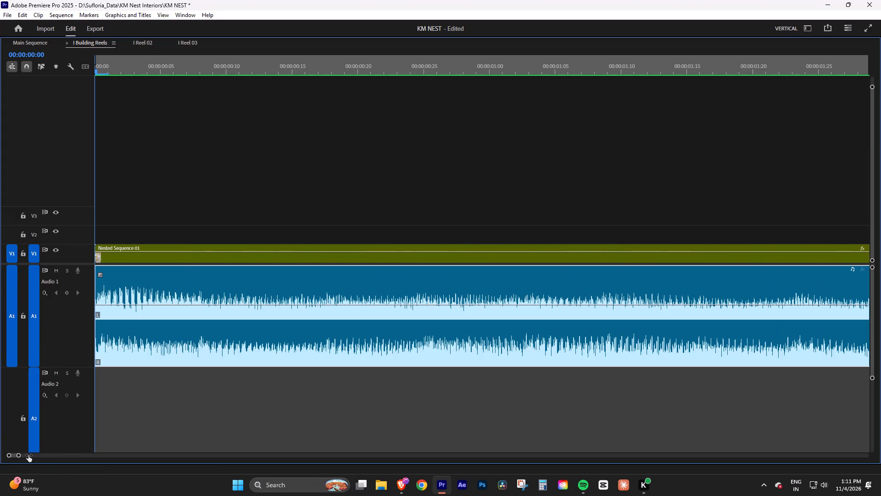
pyautogui.moveTo(28, 455); pyautogui.dragTo(27, 455)
pyautogui.press('space')
pyautogui.press('space')
pyautogui.press('space')
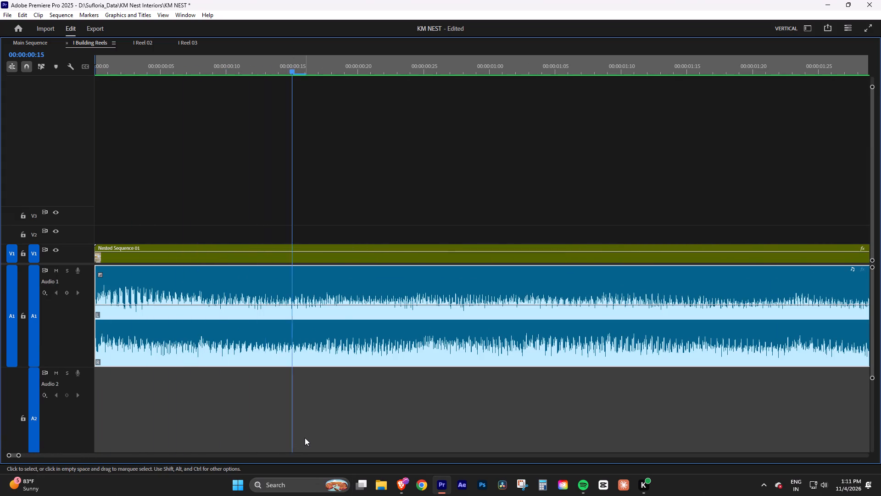
pyautogui.press('space')
pyautogui.moveTo(221, 60); pyautogui.dragTo(0, 107)
pyautogui.press('space')
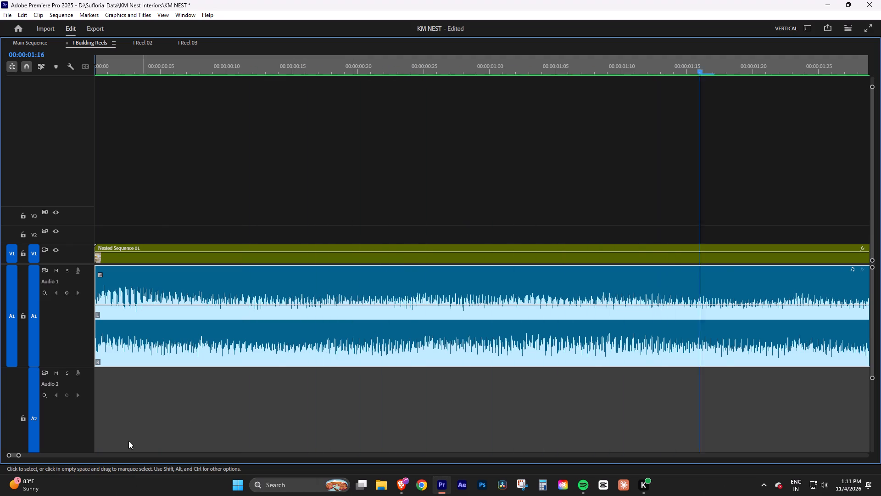
# Play I Building Reels from about 00:00:01:19 and replay the transition into the third clip to check its audio timing.
pyautogui.moveTo(22, 455); pyautogui.dragTo(215, 455)
pyautogui.press('`')
pyautogui.click(143, 293)
pyautogui.press('space')
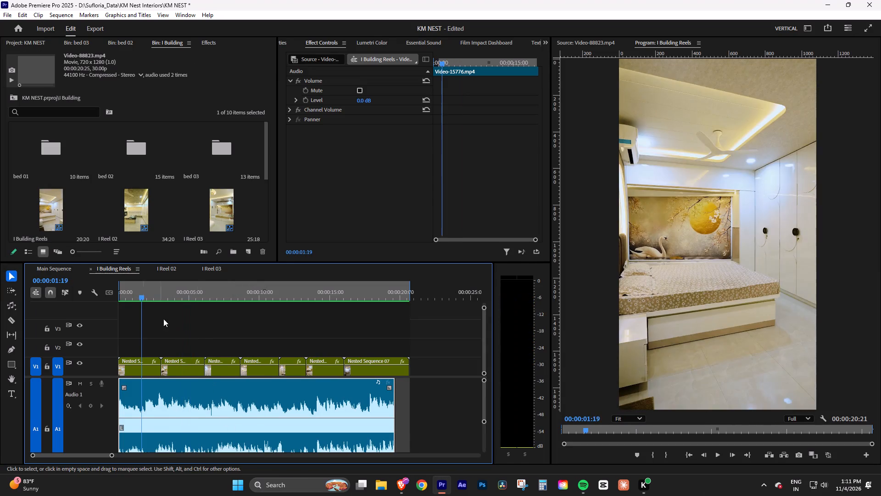
pyautogui.click(196, 336)
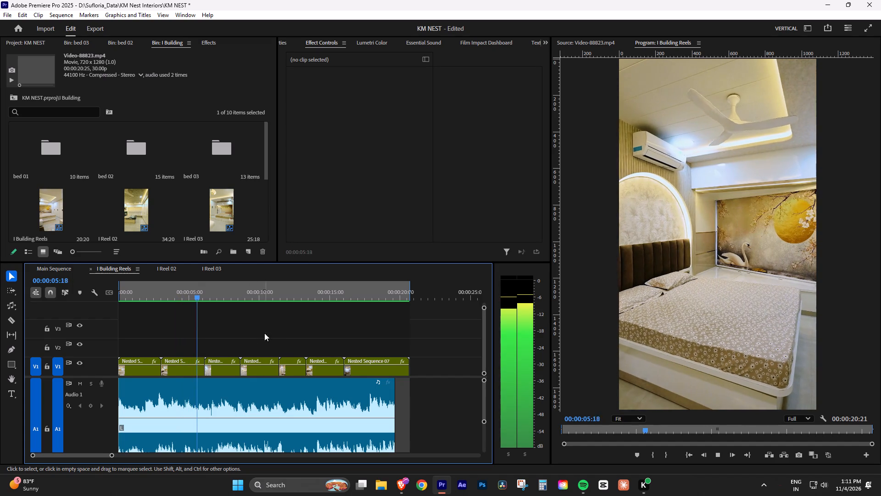
pyautogui.click(196, 295)
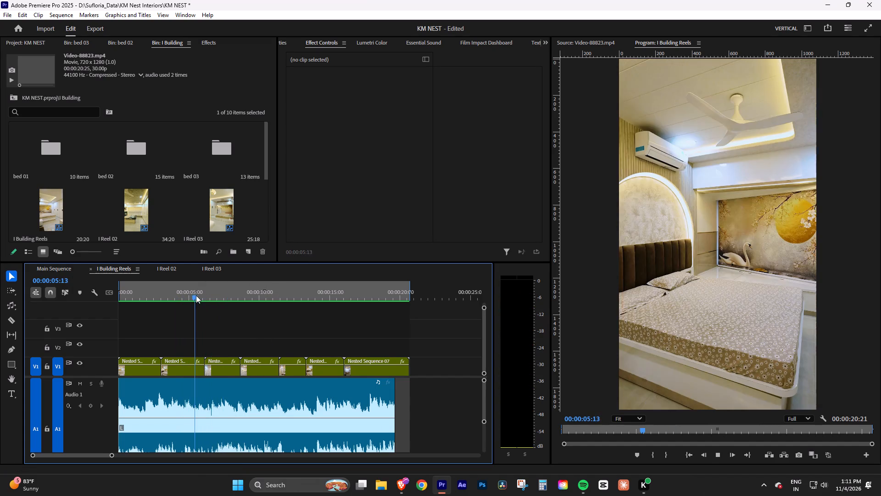
pyautogui.press('space')
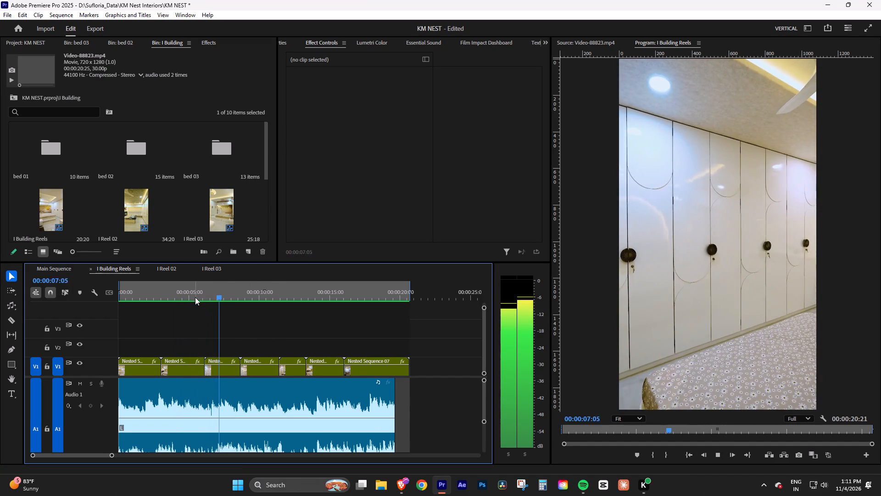
pyautogui.click(196, 293)
# Play on from 00:00:05:12 with the timeline enlarged, examining the waveform against the following clip cuts.
pyautogui.press('`')
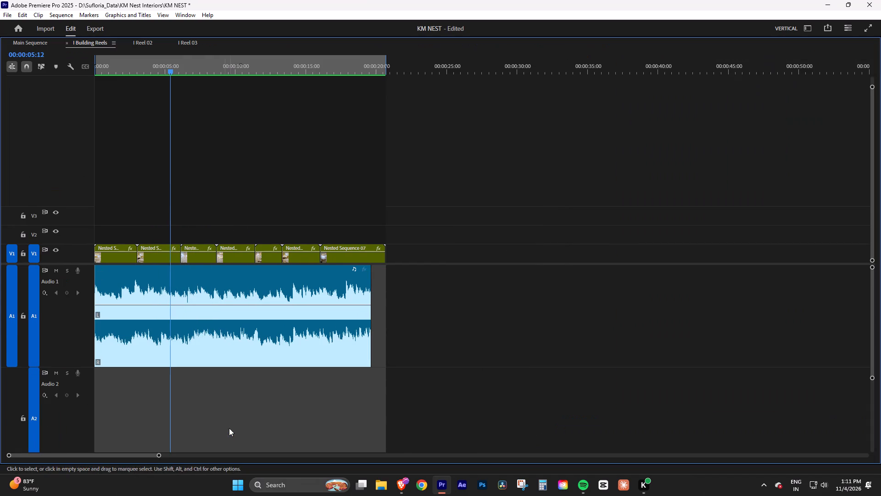
pyautogui.moveTo(158, 457); pyautogui.dragTo(79, 452)
pyautogui.press('space')
pyautogui.press('space')
pyautogui.press('space')
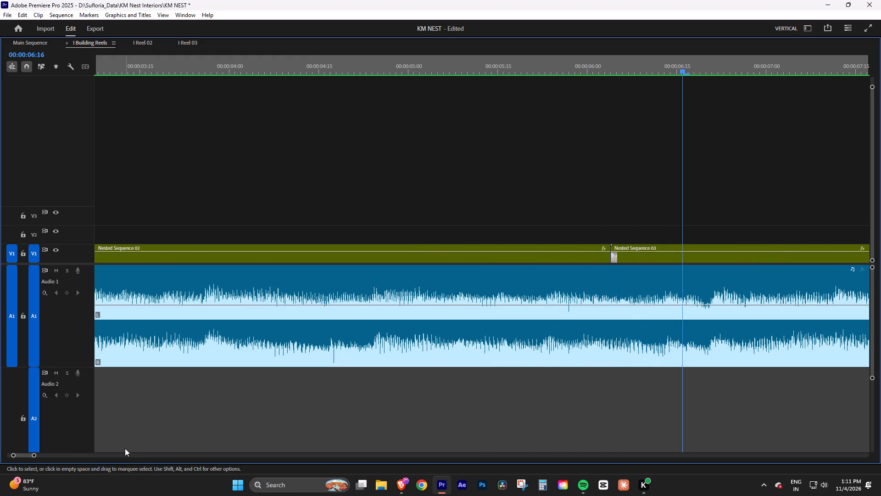
pyautogui.press('space')
pyautogui.press('space')
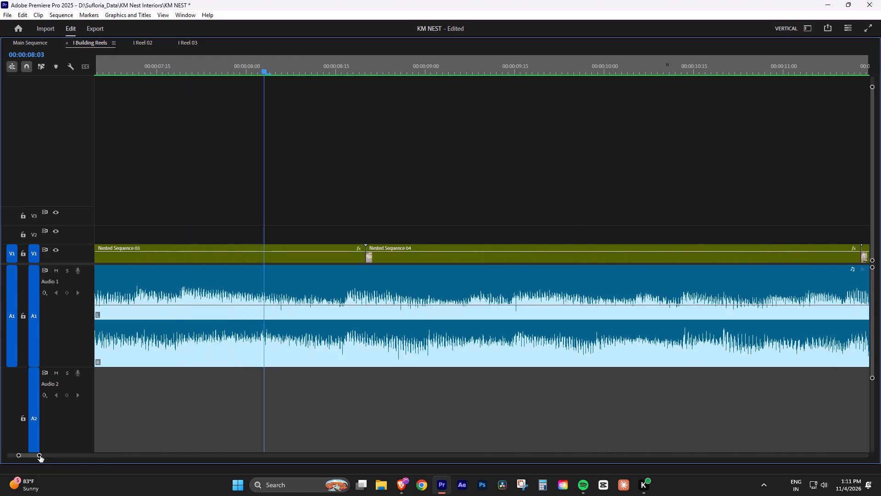
pyautogui.moveTo(40, 456); pyautogui.dragTo(55, 457)
pyautogui.moveTo(61, 455); pyautogui.dragTo(76, 455)
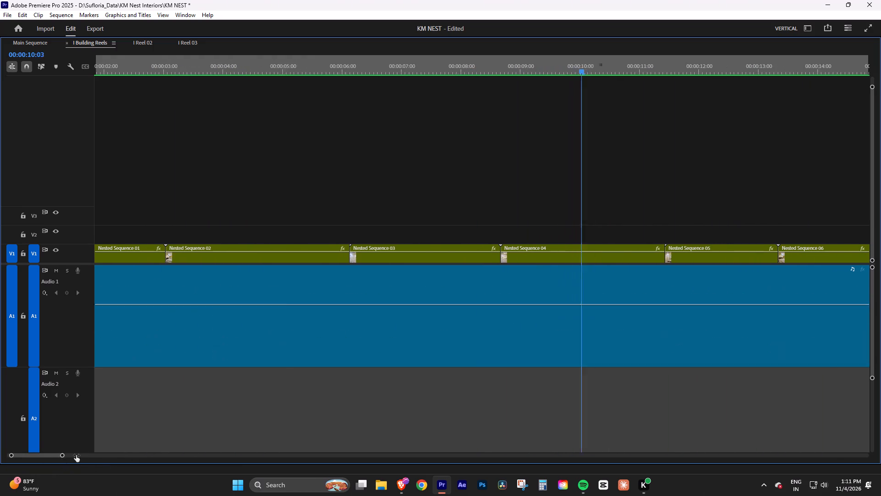
pyautogui.moveTo(76, 455); pyautogui.dragTo(115, 458)
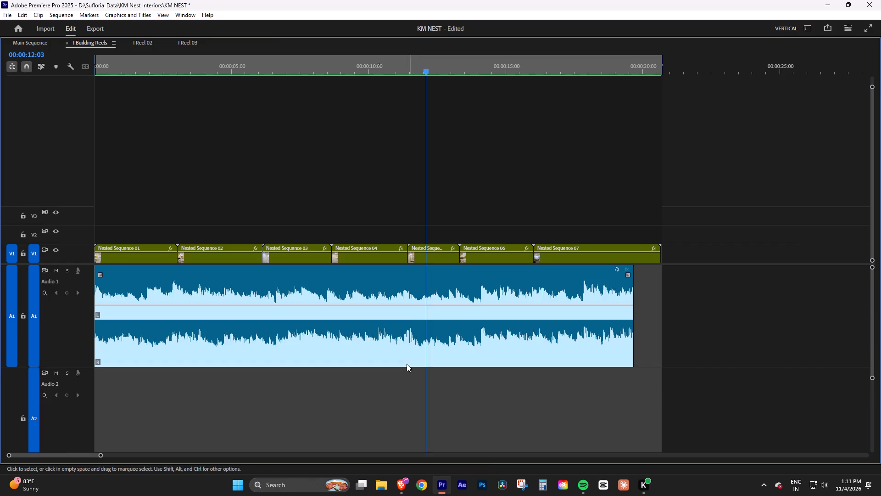
# Extend the end of the A1 audio in I Building Reels to the end of the last video clip.
pyautogui.press('`')
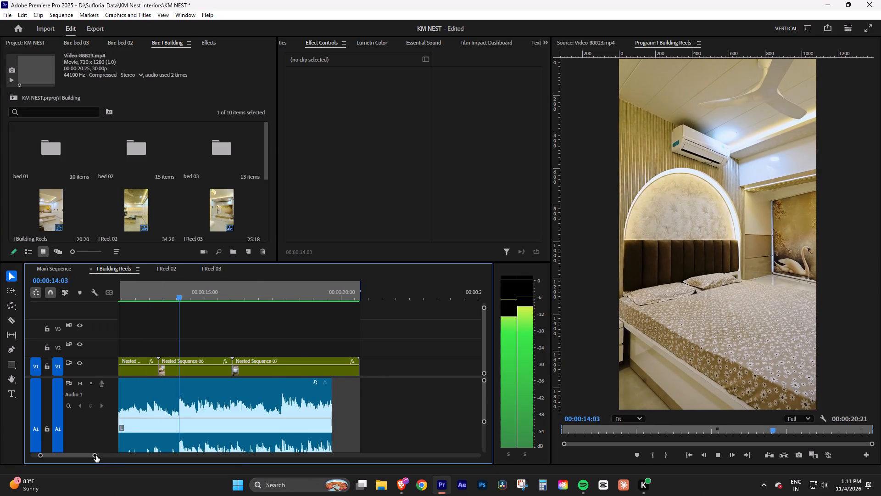
pyautogui.moveTo(95, 456); pyautogui.dragTo(102, 456)
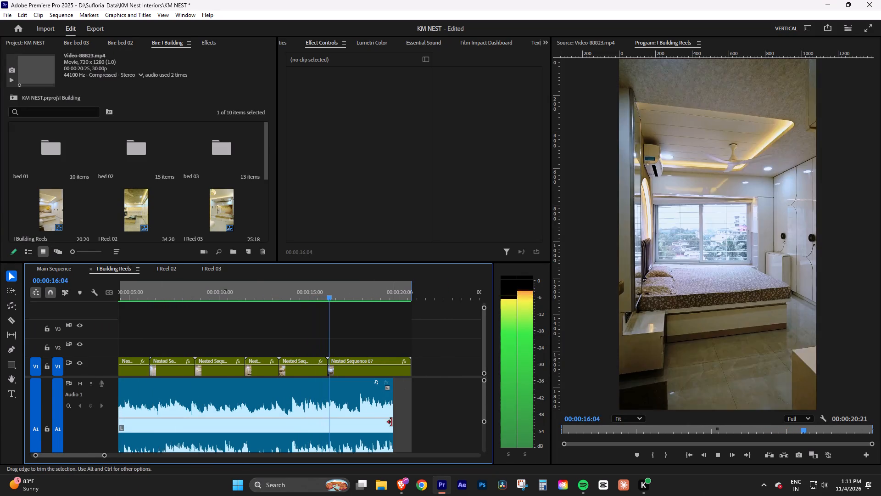
pyautogui.moveTo(392, 423); pyautogui.dragTo(411, 423)
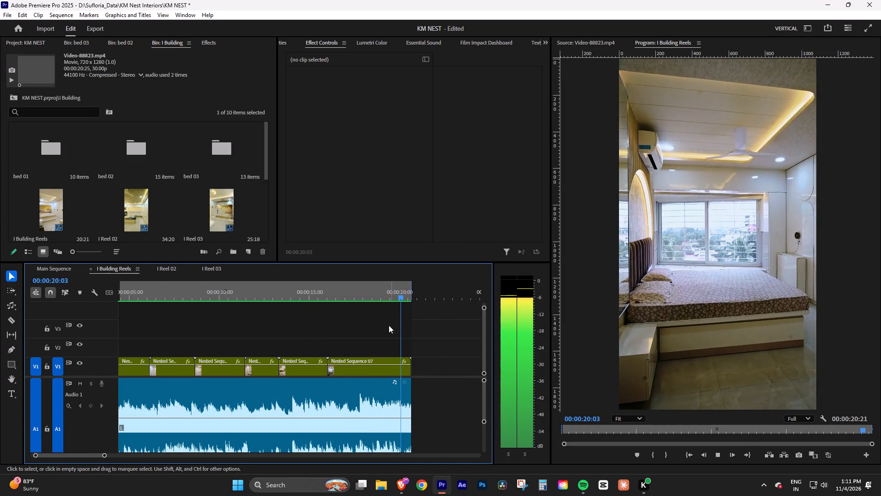
# Return the playhead of I Building Reels to 00:00:00:00 and save the project.
pyautogui.moveTo(104, 457); pyautogui.dragTo(162, 457)
pyautogui.moveTo(158, 457); pyautogui.dragTo(139, 460)
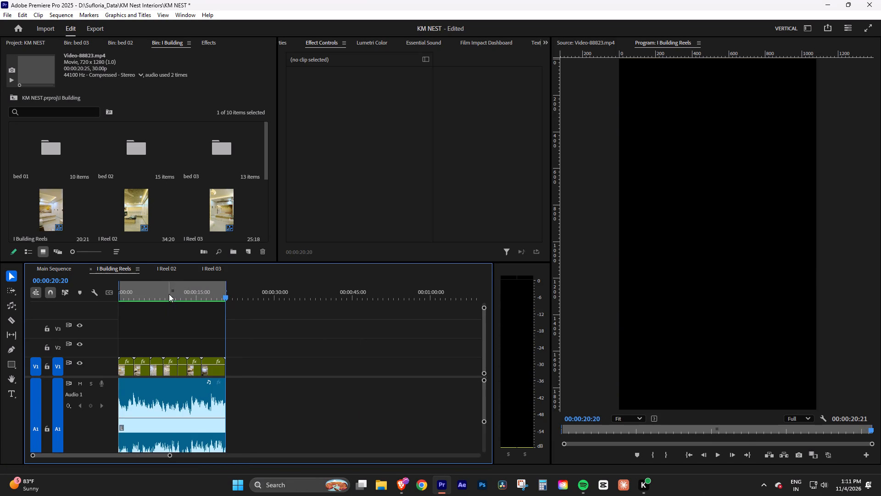
pyautogui.moveTo(173, 296); pyautogui.dragTo(73, 312)
pyautogui.hotkey('ctrl', 's')
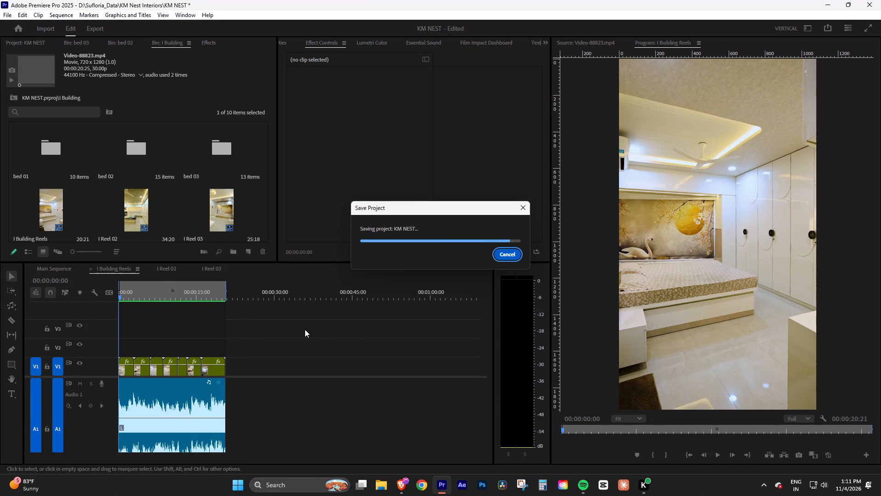
# Switch to I Reel 02 and examine the Warp Stabilizer settings of its first clip.
pyautogui.click(174, 270)
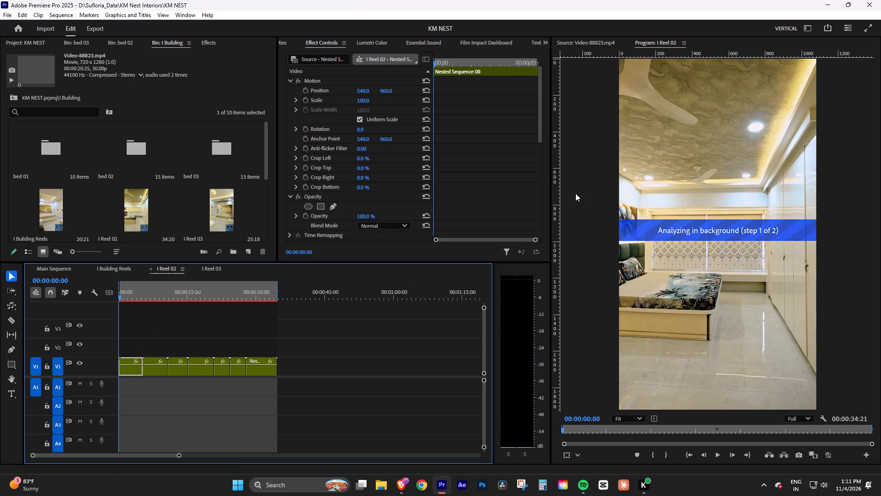
pyautogui.moveTo(539, 139); pyautogui.dragTo(540, 210)
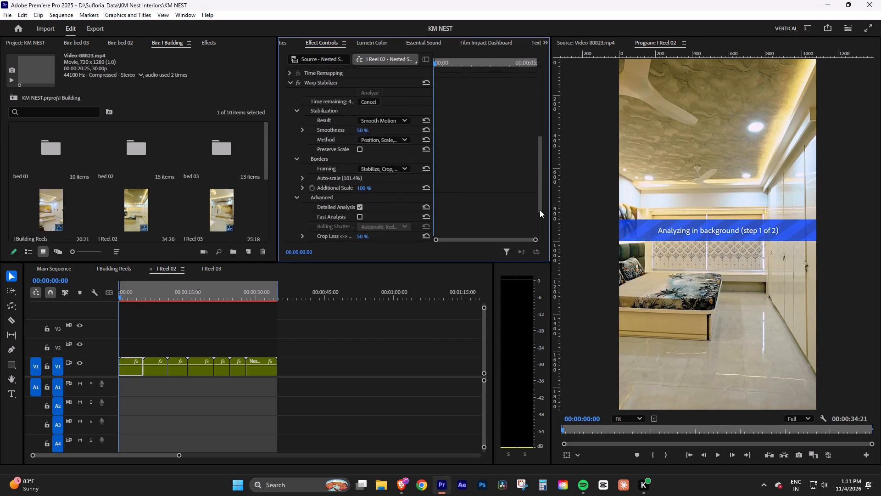
pyautogui.moveTo(540, 210); pyautogui.dragTo(543, 249)
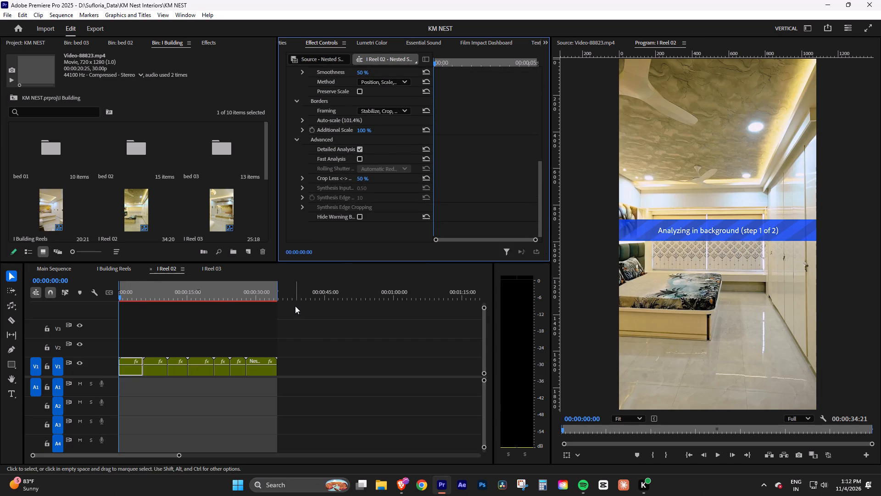
# Preview Video-55321.mp4 and place only its audio on track A1 of I Reel 02, starting at 00:00:00:00.
pyautogui.click(185, 107)
pyautogui.press('`')
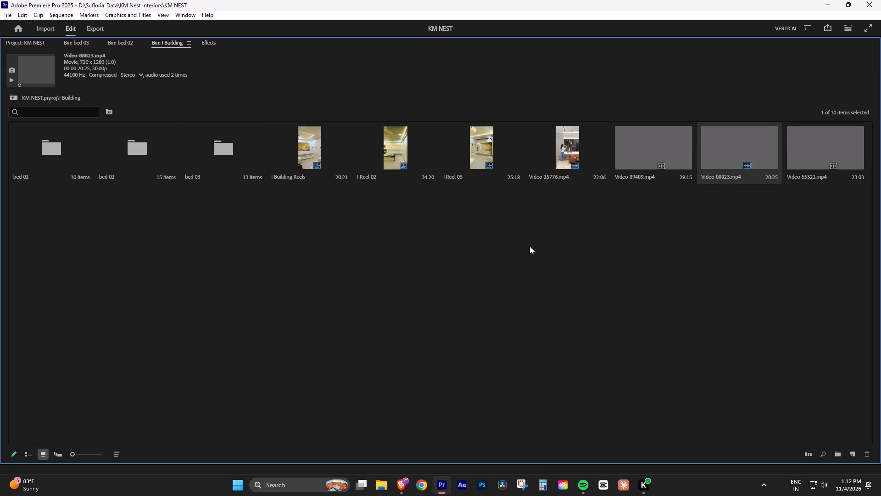
pyautogui.click(530, 246)
pyautogui.doubleClick(825, 150)
pyautogui.press('space')
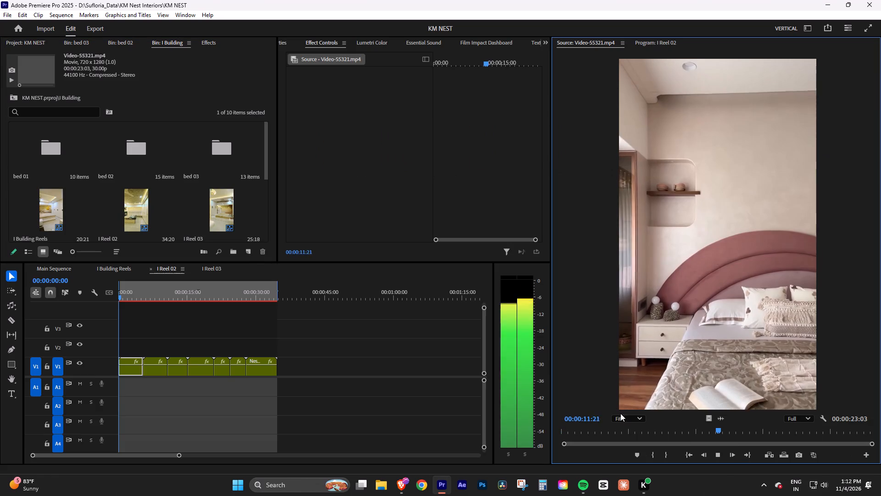
pyautogui.moveTo(596, 434); pyautogui.dragTo(530, 437)
pyautogui.press('space')
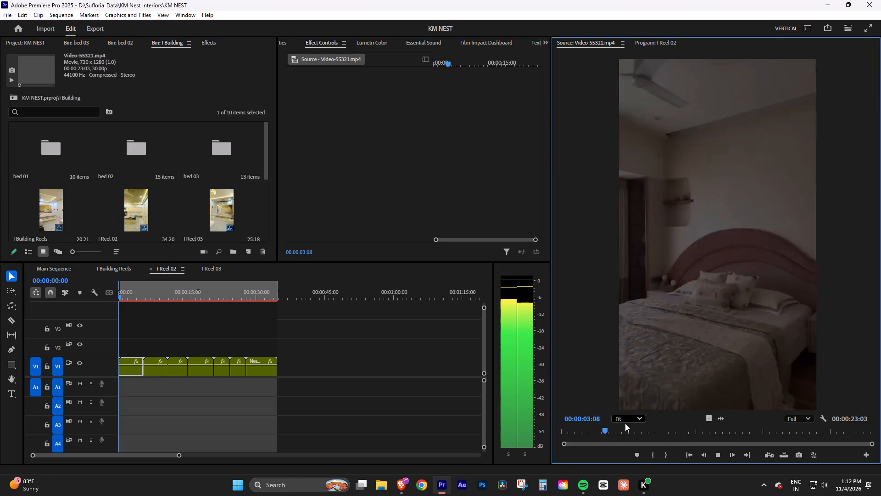
pyautogui.moveTo(720, 420); pyautogui.dragTo(144, 389)
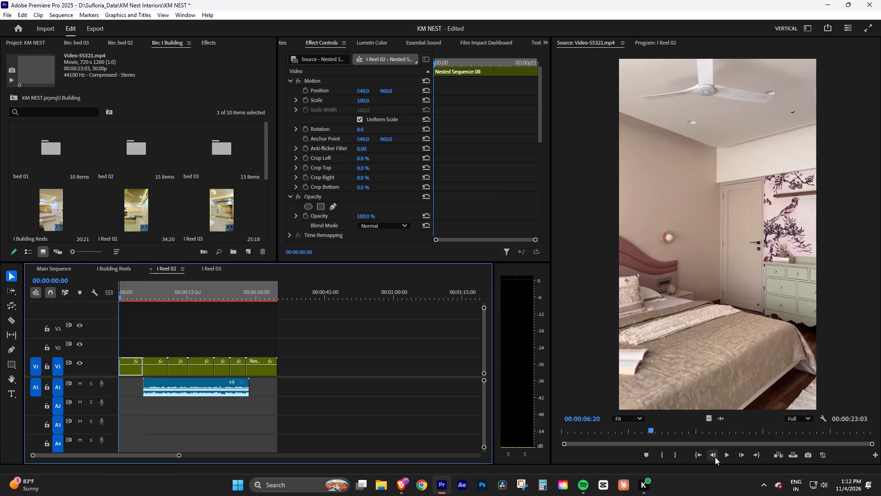
pyautogui.click(715, 457)
pyautogui.click(724, 456)
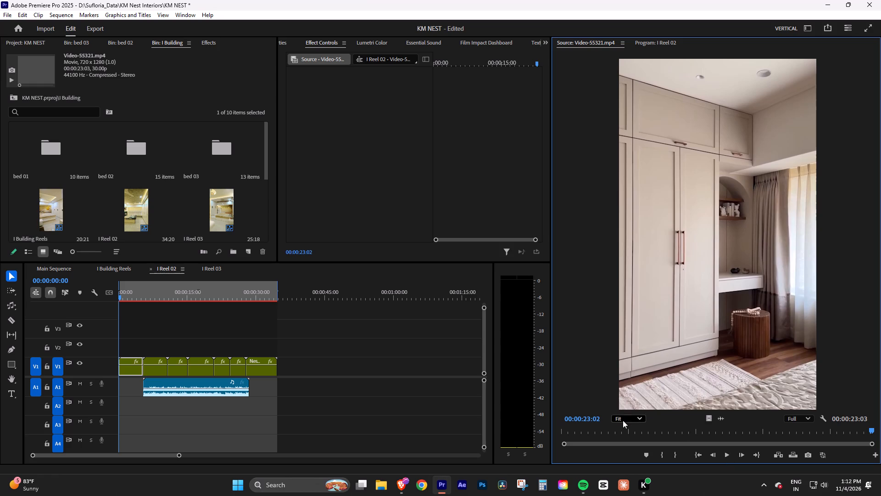
pyautogui.moveTo(219, 392); pyautogui.dragTo(161, 391)
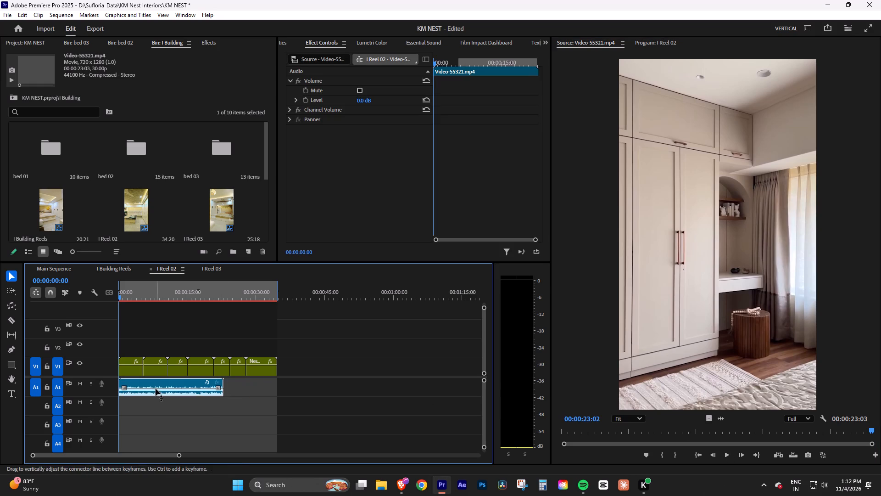
pyautogui.moveTo(147, 391); pyautogui.dragTo(134, 390)
# Play the opening of I Reel 02 with its new audio and return the playhead to the start.
pyautogui.click(195, 414)
pyautogui.press('space')
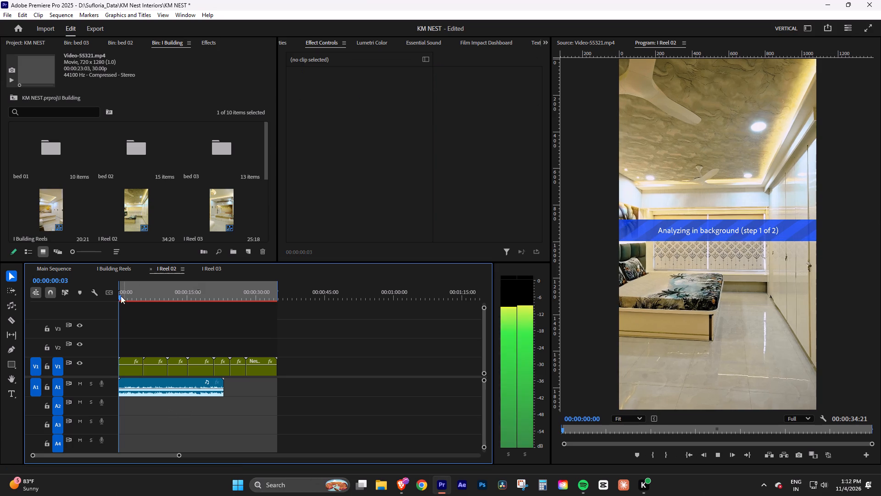
pyautogui.moveTo(121, 296); pyautogui.dragTo(107, 297)
# Switch back to the I Building Reels sequence.
pyautogui.click(117, 269)
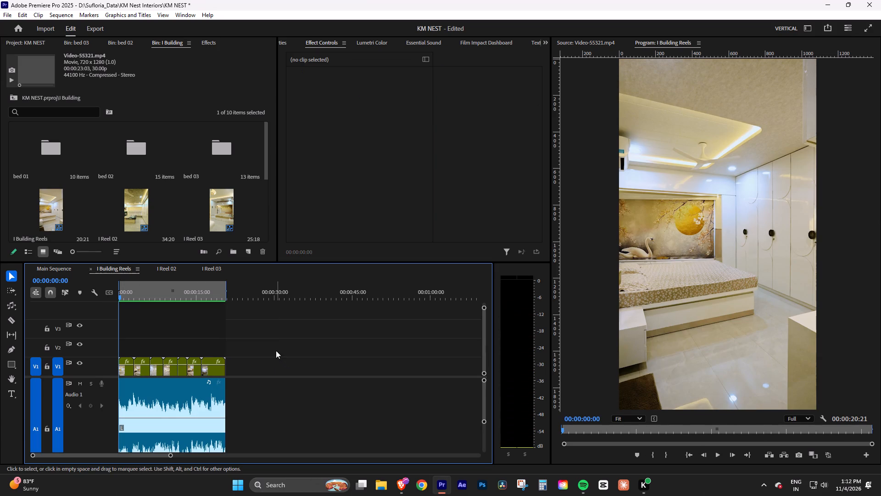
pyautogui.click(276, 350)
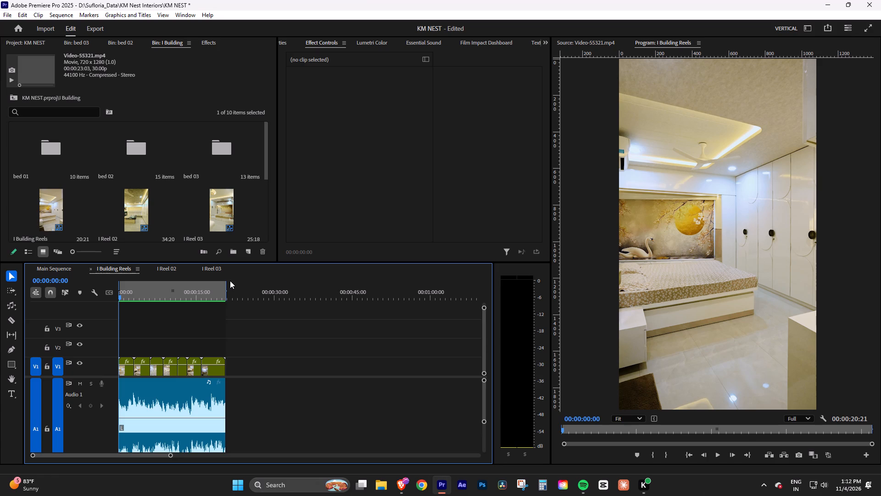
# Switch to Spotify and close its window.
pyautogui.click(580, 489)
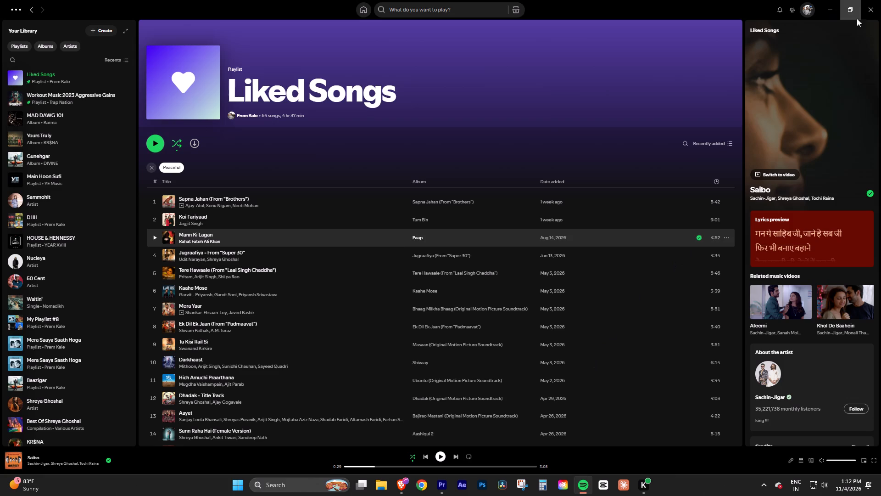
pyautogui.click(870, 11)
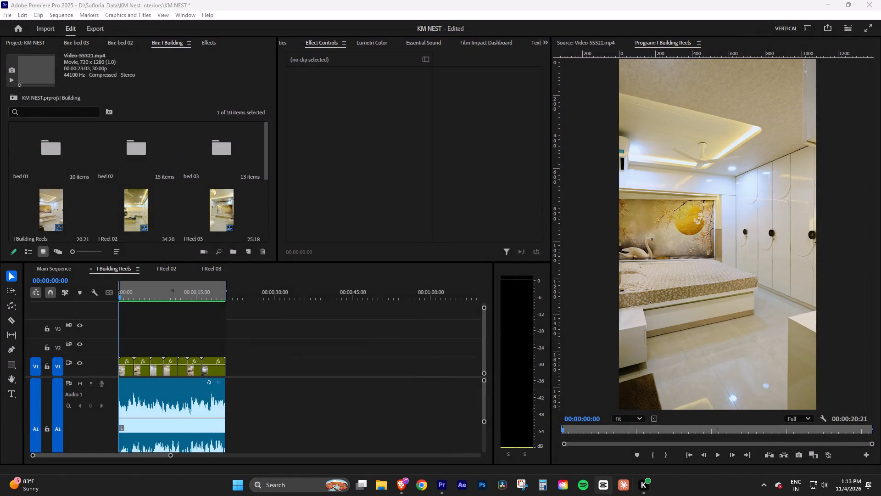
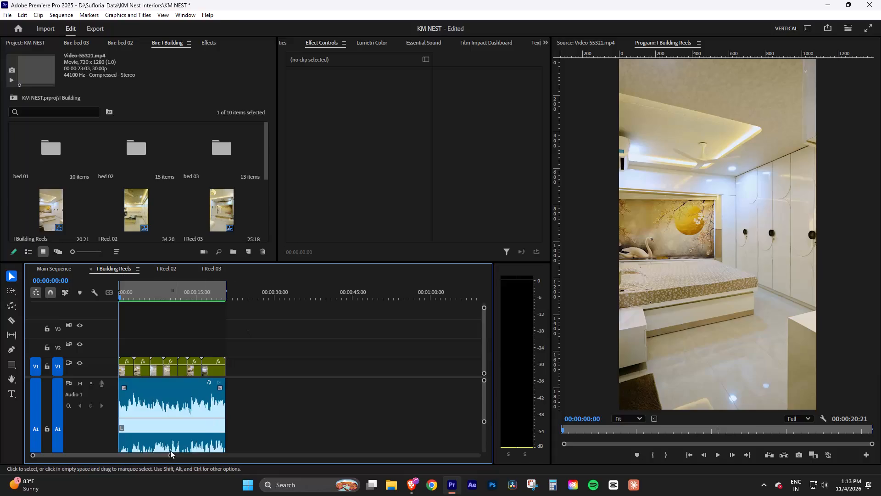
# Play the opening seconds of the I Building Reels sequence to check its audio against the cuts.
pyautogui.moveTo(169, 456); pyautogui.dragTo(168, 456)
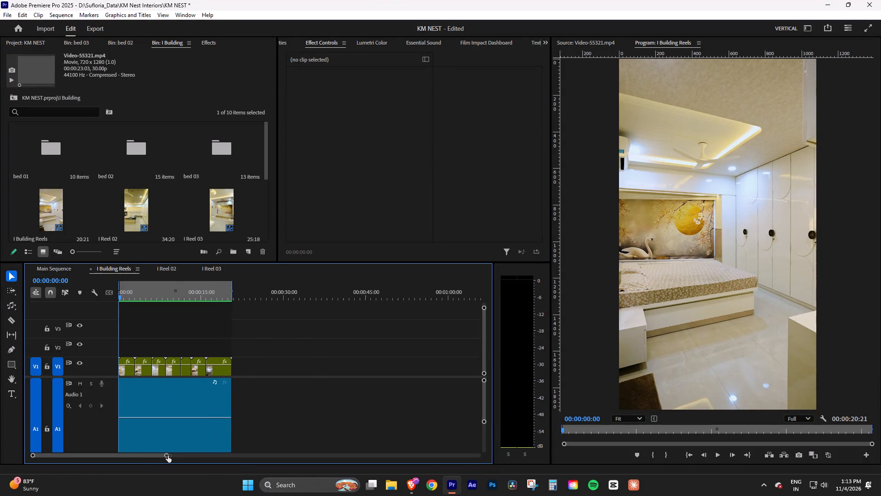
pyautogui.moveTo(168, 456); pyautogui.dragTo(146, 453)
pyautogui.click(422, 374)
pyautogui.press('space')
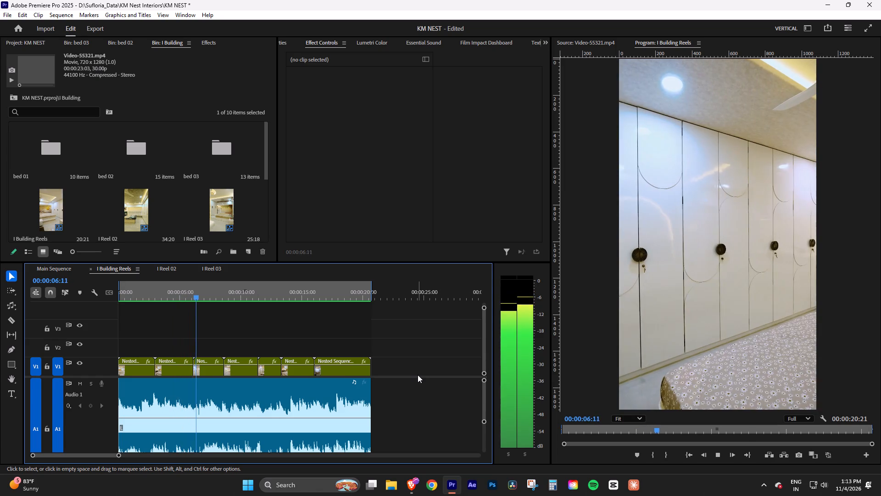
pyautogui.press('space')
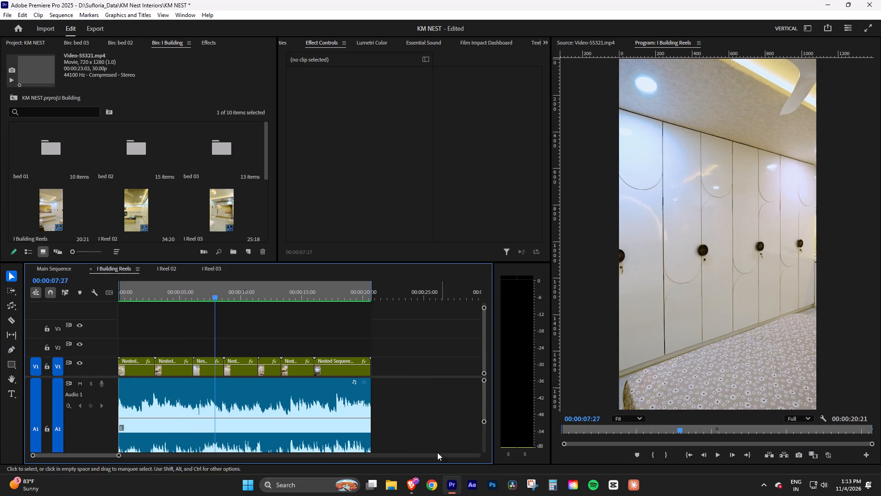